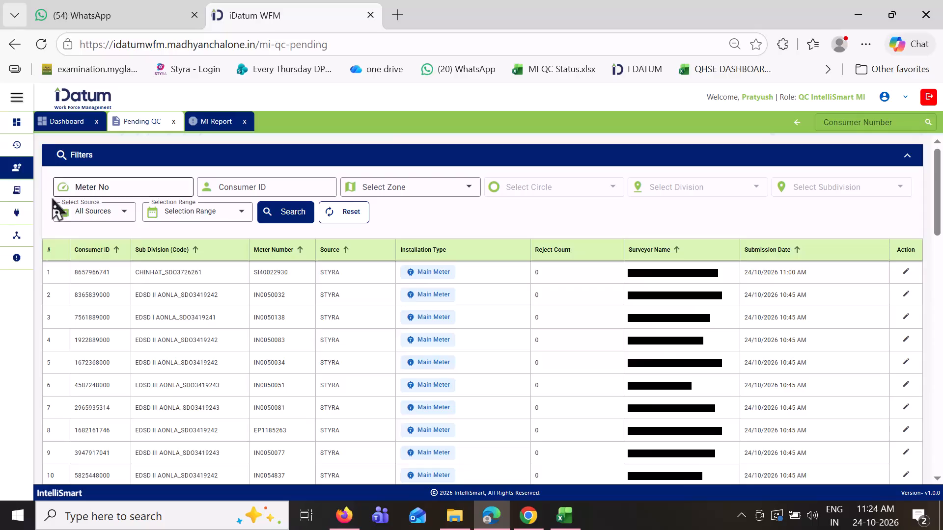
Open the MI Report, NSC MI Report and DT MI Report pages.
left_click(70, 281)
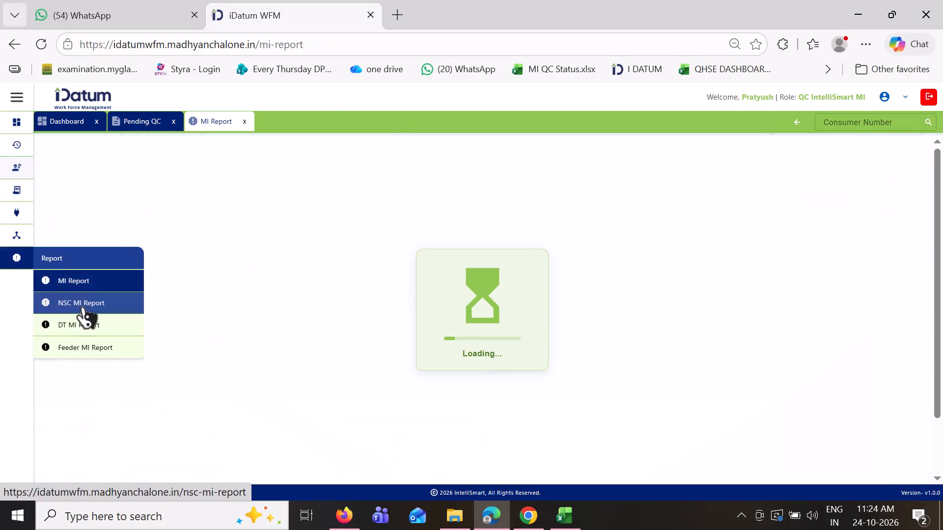
left_click(82, 307)
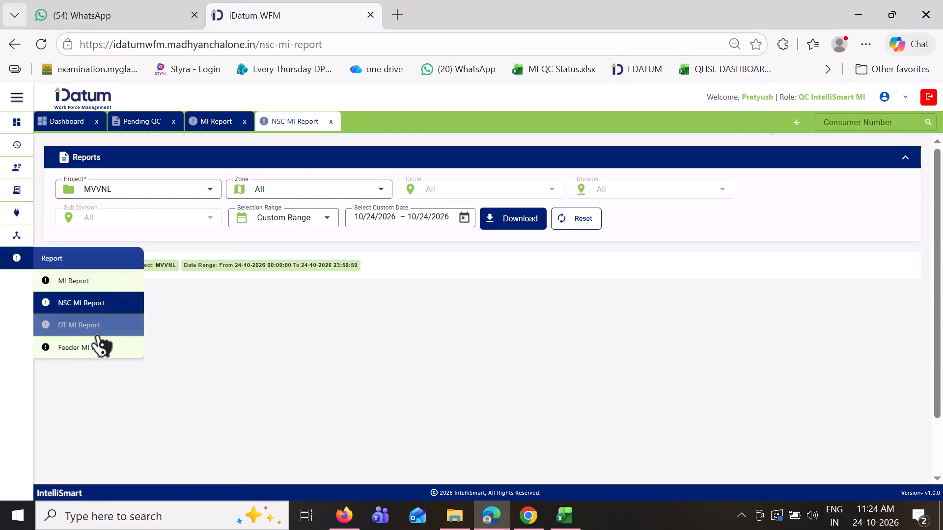
left_click(98, 332)
Download the DT MI report for the custom date range 9/1/2026 to 10/24/2026.
left_click(457, 217)
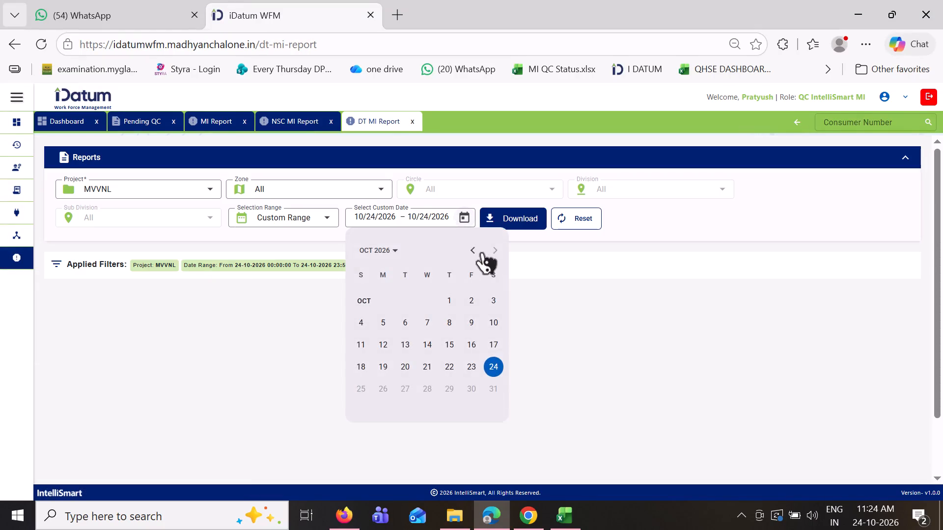
left_click(481, 253)
left_click(411, 319)
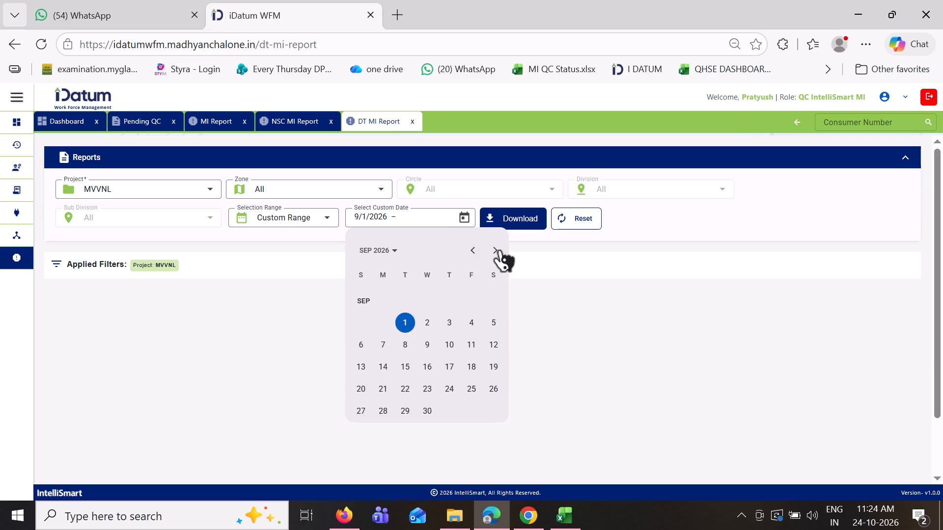
left_click(499, 250)
left_click(496, 372)
left_click(511, 222)
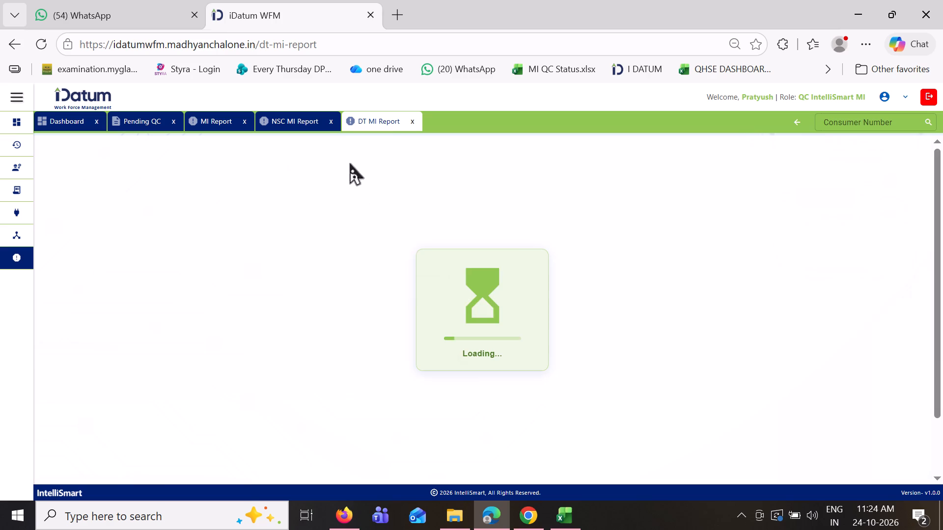
Download the NSC MI report for the custom date range 9/1/2026 to 10/24/2026.
left_click(303, 116)
left_click(464, 222)
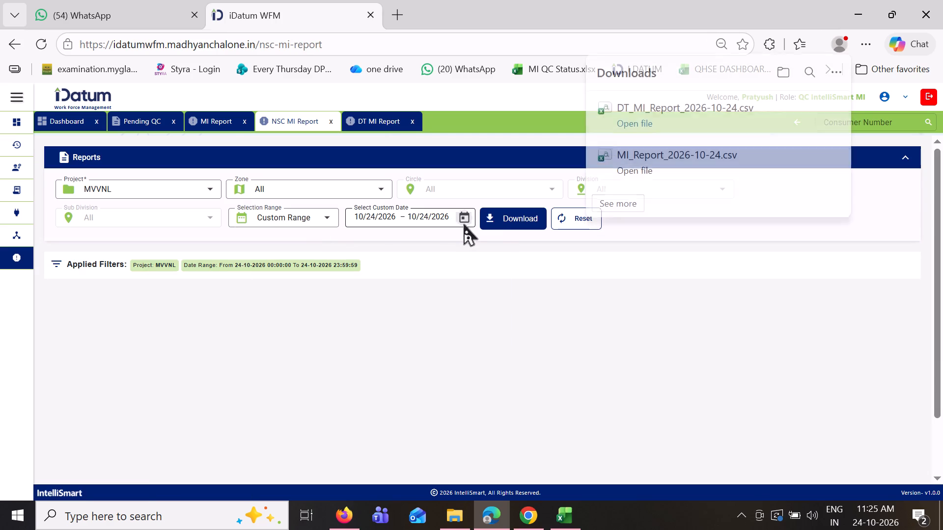
left_click(470, 254)
left_click(416, 318)
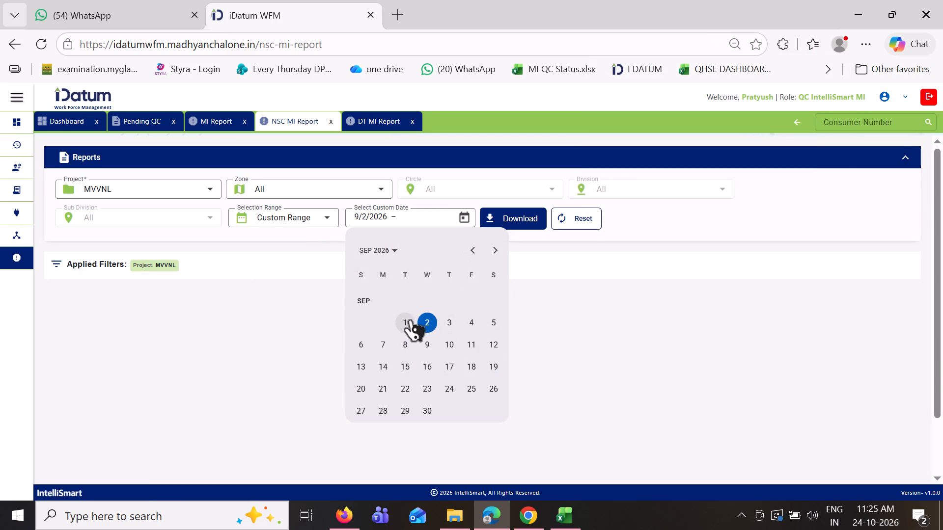
left_click(410, 319)
left_click(504, 250)
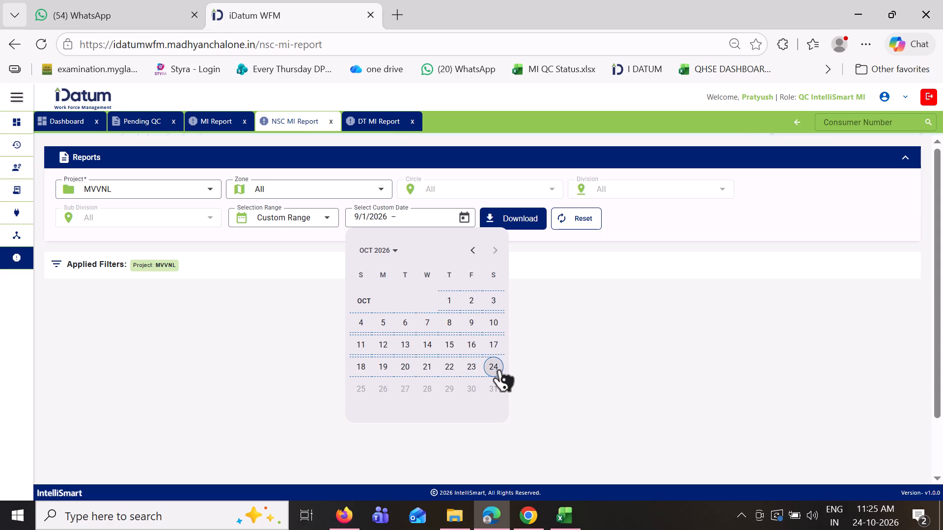
left_click(499, 370)
left_click(513, 223)
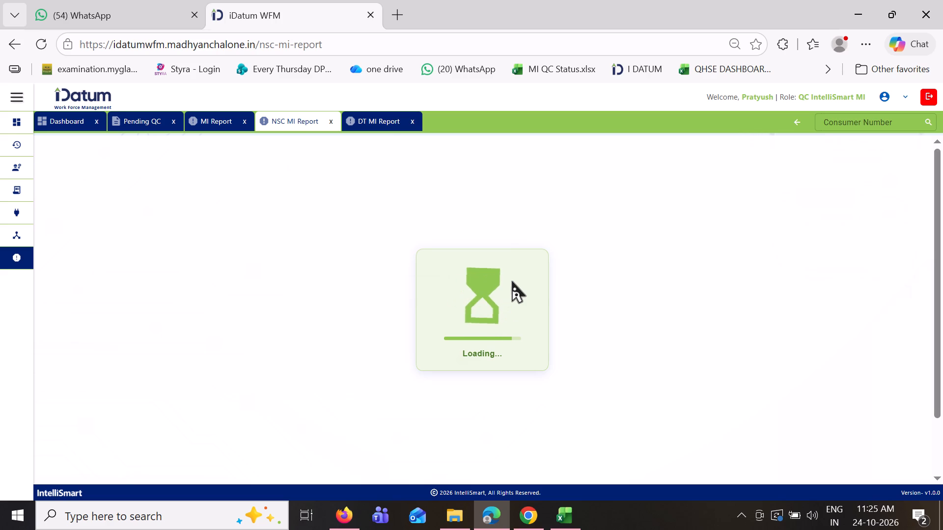
Open the downloaded MI, DT MI and NSC MI report CSV files dated 2026-10-24 in Excel.
left_click(868, 46)
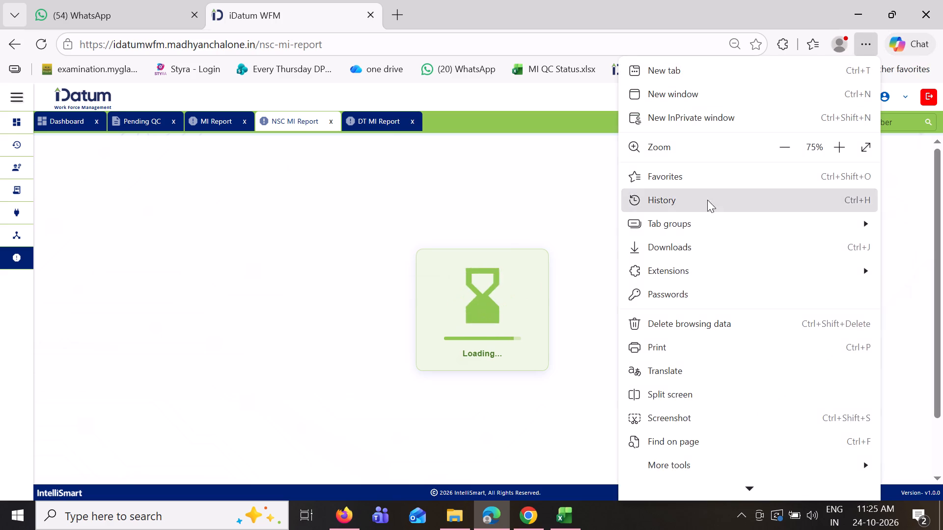
left_click(680, 243)
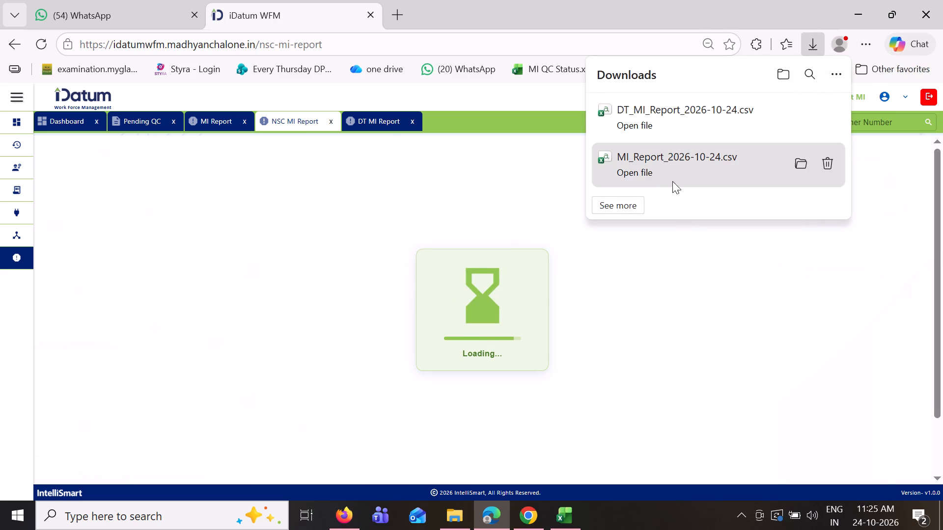
left_click(635, 172)
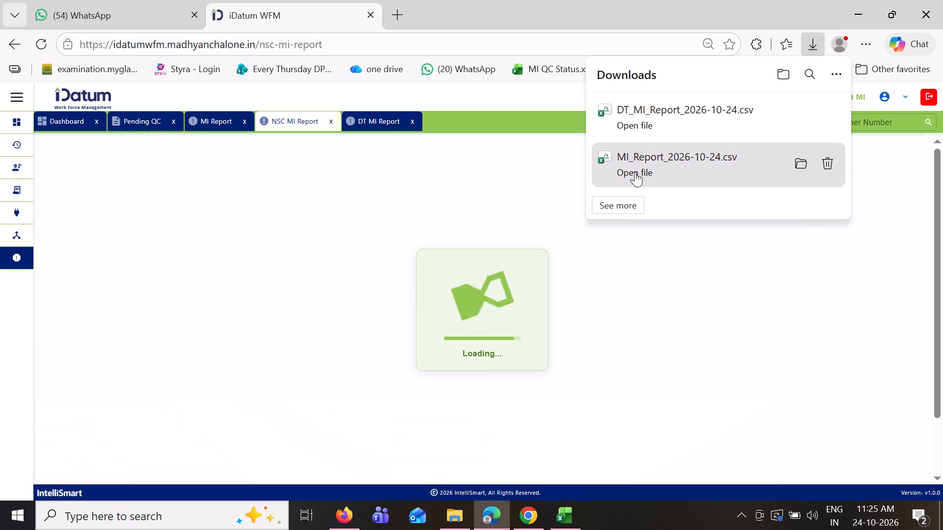
left_click(637, 125)
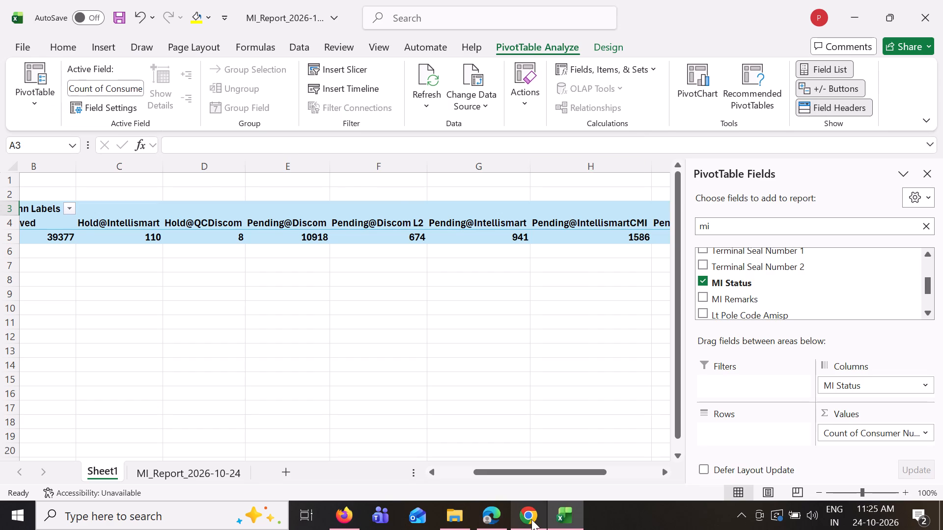
left_click(533, 518)
left_click(477, 520)
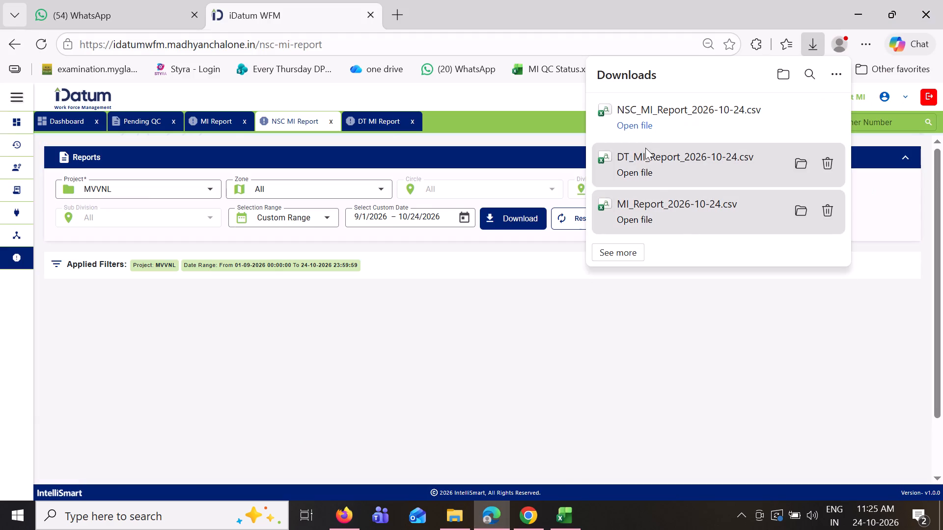
left_click(633, 160)
left_click(640, 129)
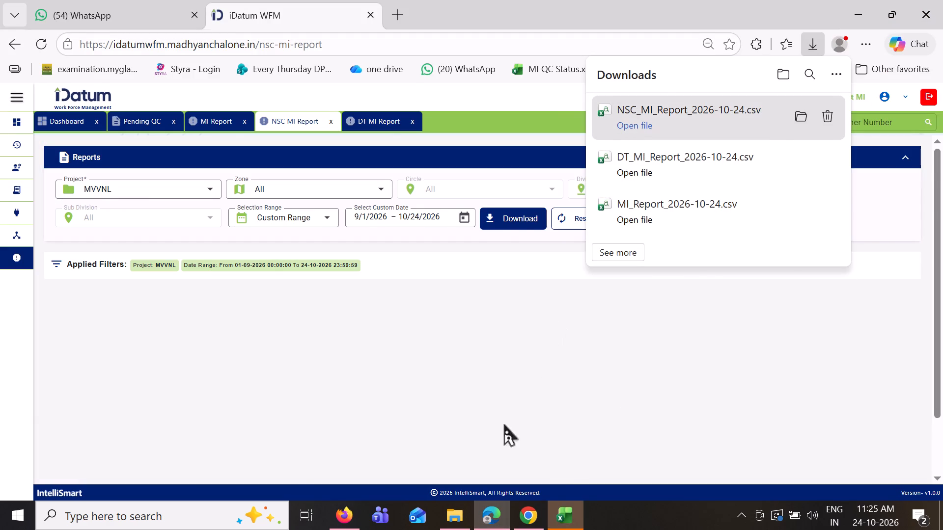
Open the workbook QC JUNE'26 status IDatum from the Downloads folder and update its external links.
left_click(469, 521)
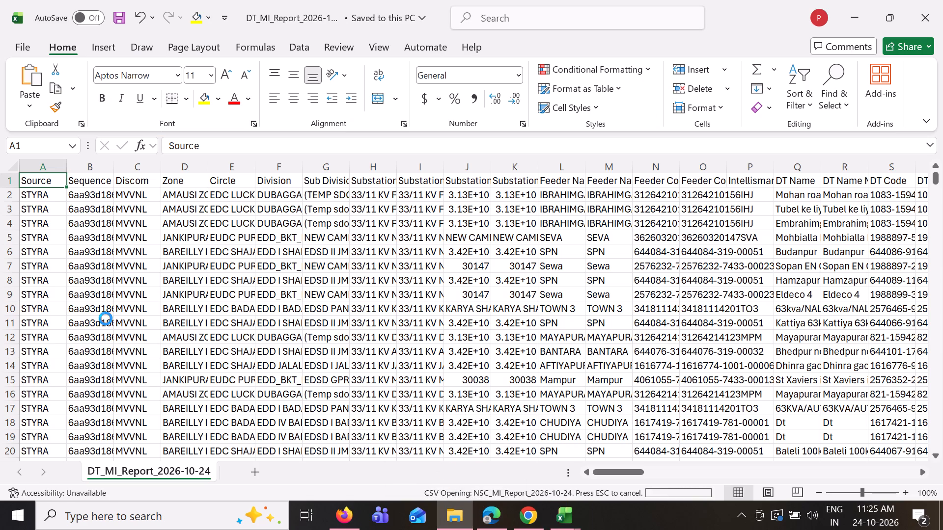
left_click(459, 526)
left_click(61, 242)
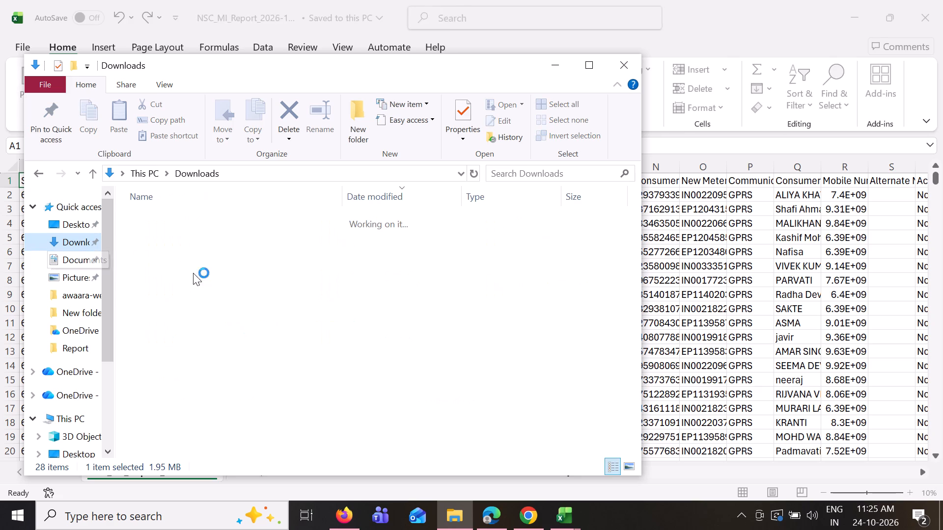
double_click(55, 243)
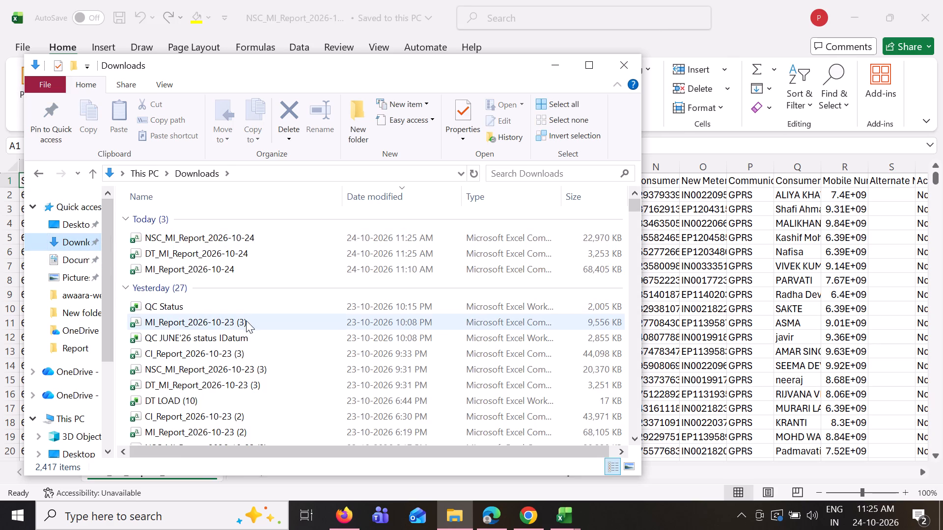
double_click(247, 344)
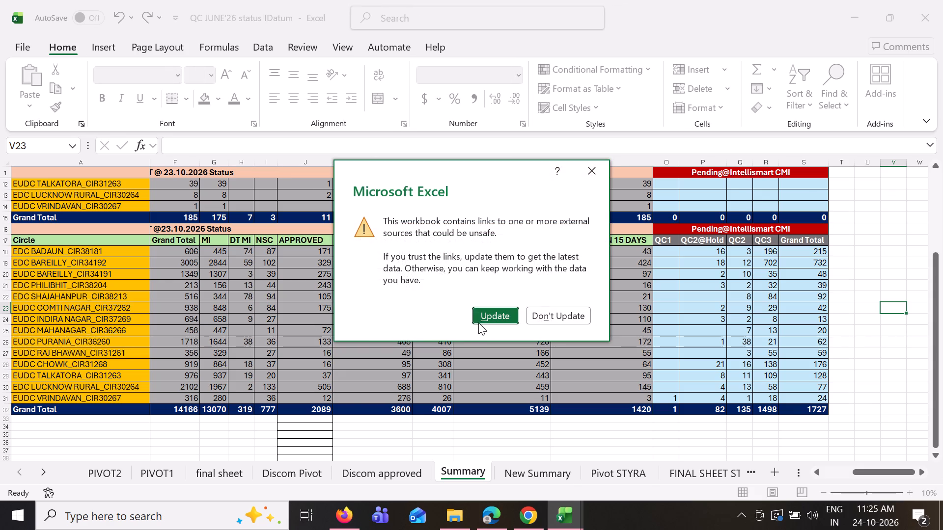
left_click(481, 321)
On the final sheet, clear the data below the headers in columns B to H, keeping the MVVNL column.
left_click(210, 479)
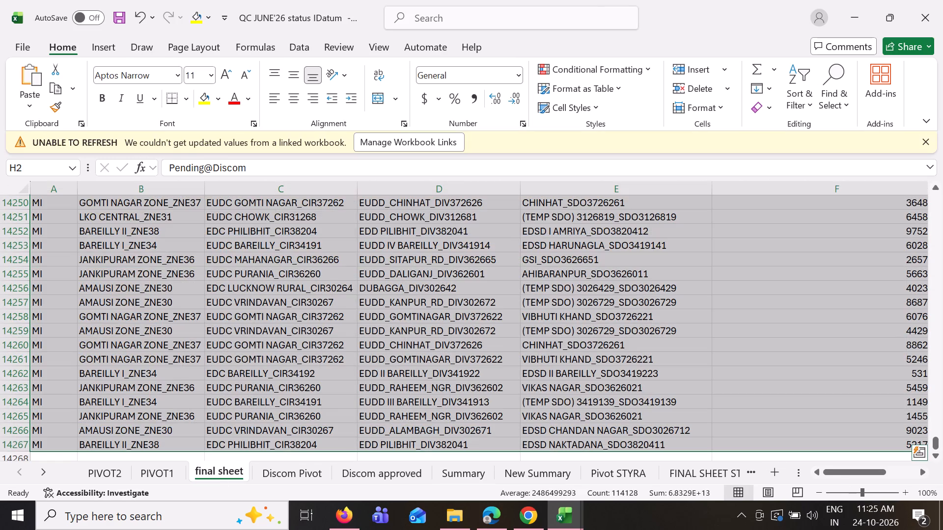
key("shift+Right")
key("Delete")
key("ctrl+Left")
key("Right")
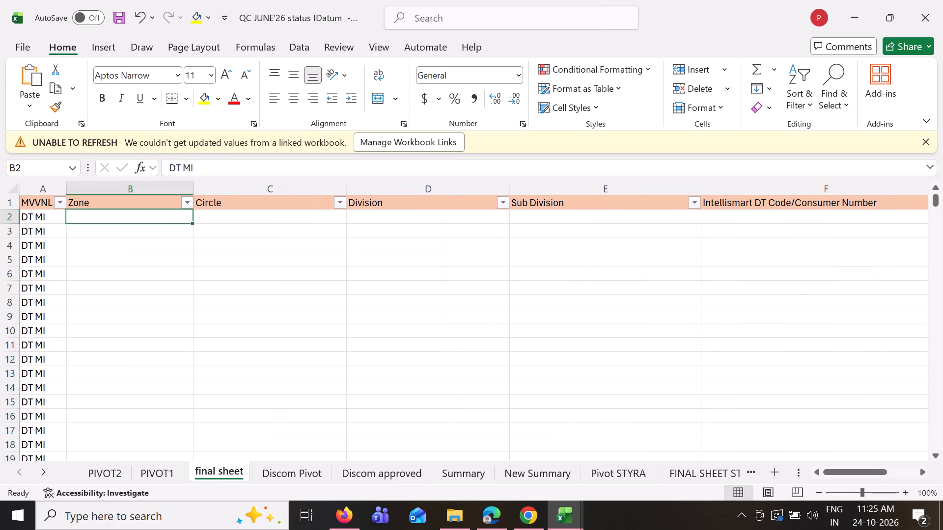
On the Discom approved sheet, clear the data below the headers from Circle to Discom, keeping the MVVNL column.
left_click(409, 476)
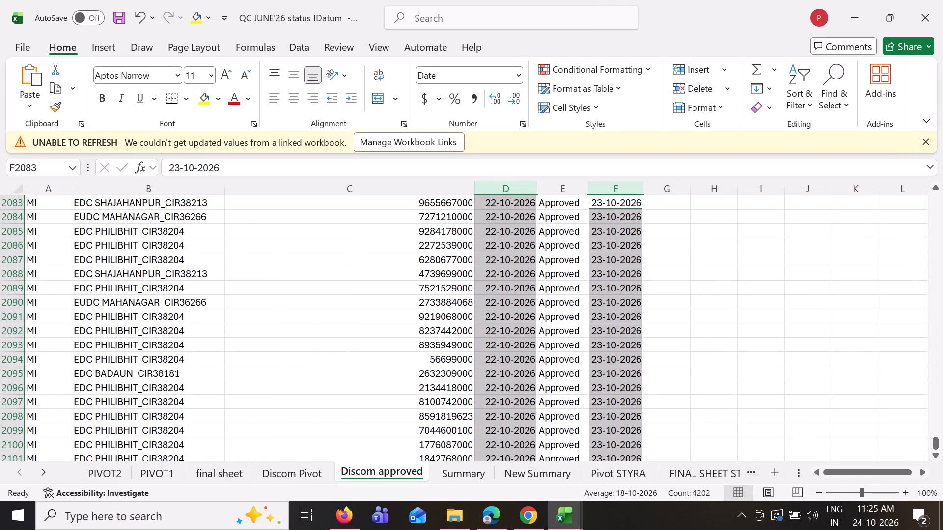
key("ctrl+Up")
key("ctrl+Left")
key("Down")
key("Right")
key("ctrl+shift+Right")
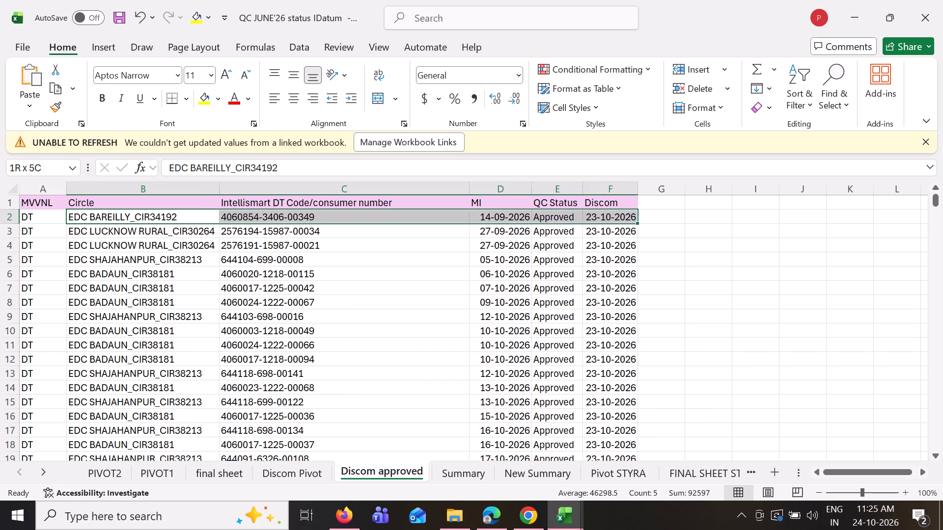
key("ctrl+shift+Down")
key("Delete")
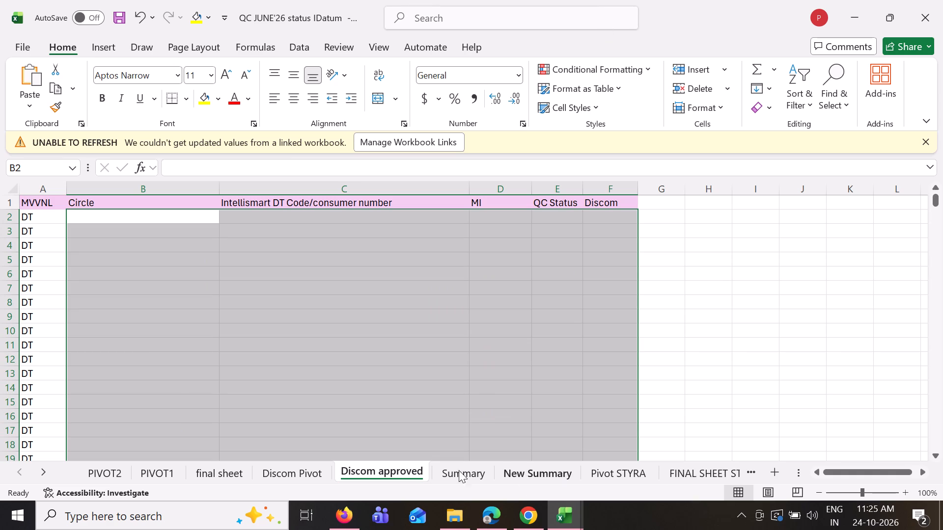
On the CMI sheet, clear the data below the headers in the Circle, Intellismart DT and MI columns.
triple_click(46, 471)
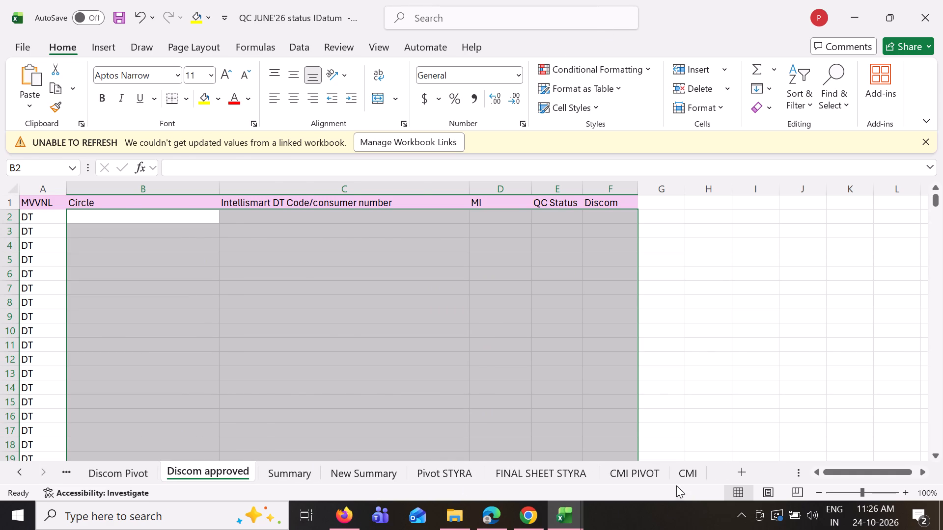
left_click(683, 479)
key("ctrl+Up")
key("Left")
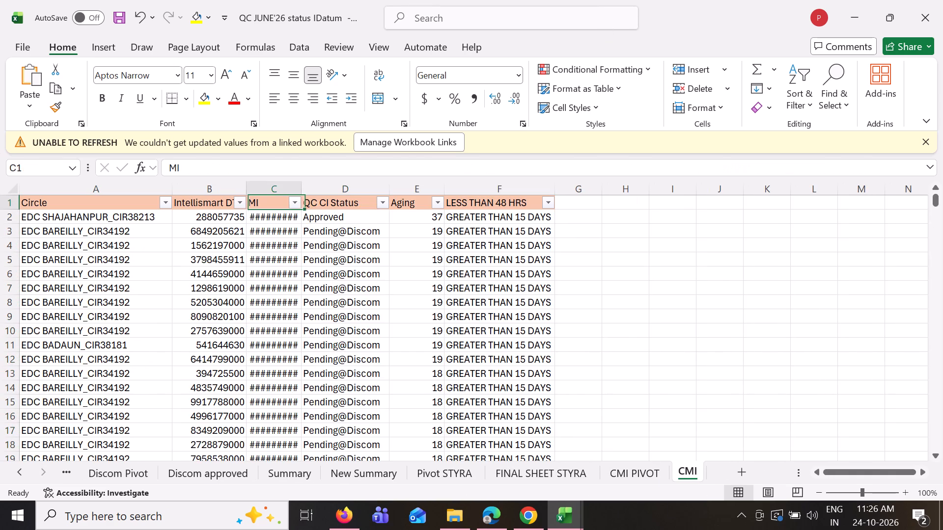
key("Down")
key("Right")
key("Left")
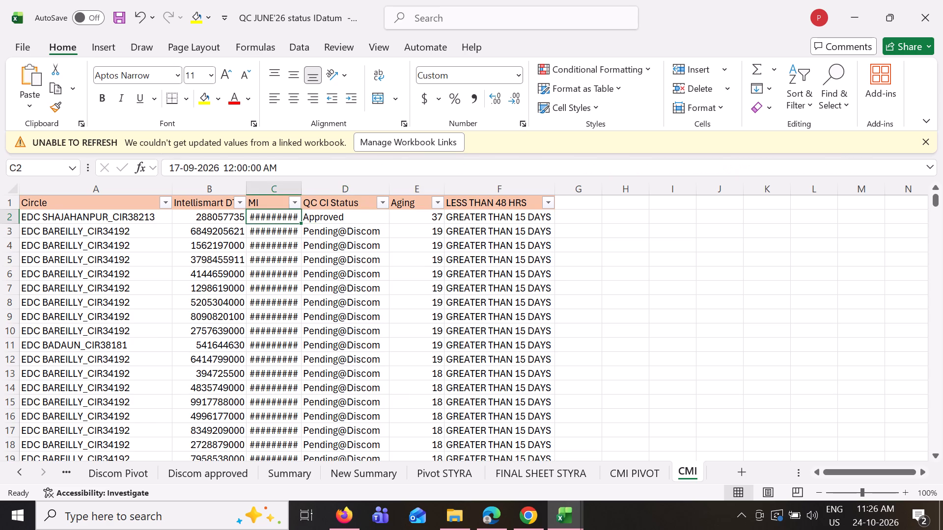
key("ctrl+shift+Down")
key("ctrl+shift+Left")
key("Delete")
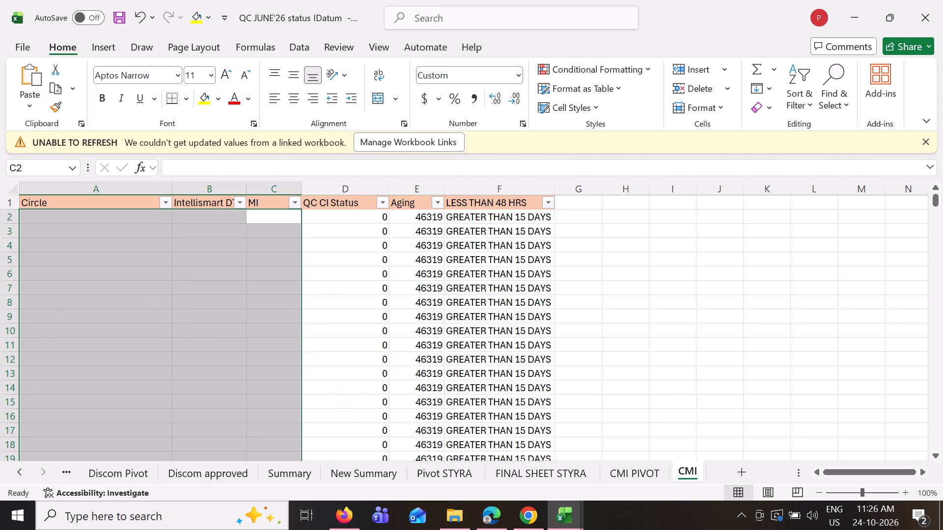
key("ctrl+Left")
key("Right")
key("Left")
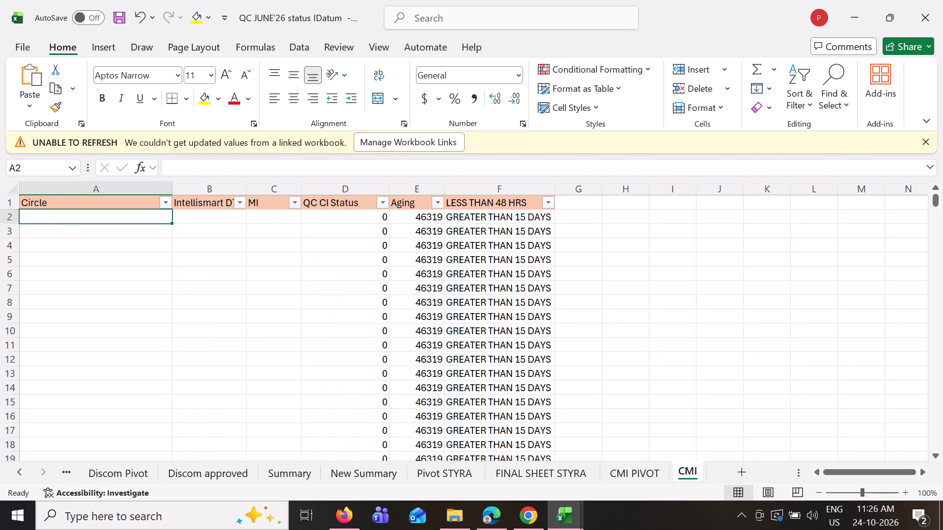
In DT_MI_Report_2026-10-24, delete the columns from Substation Name onward, keeping Intellismart column U, QC Status, Discom Review Date and MI Done Date.
left_click(573, 519)
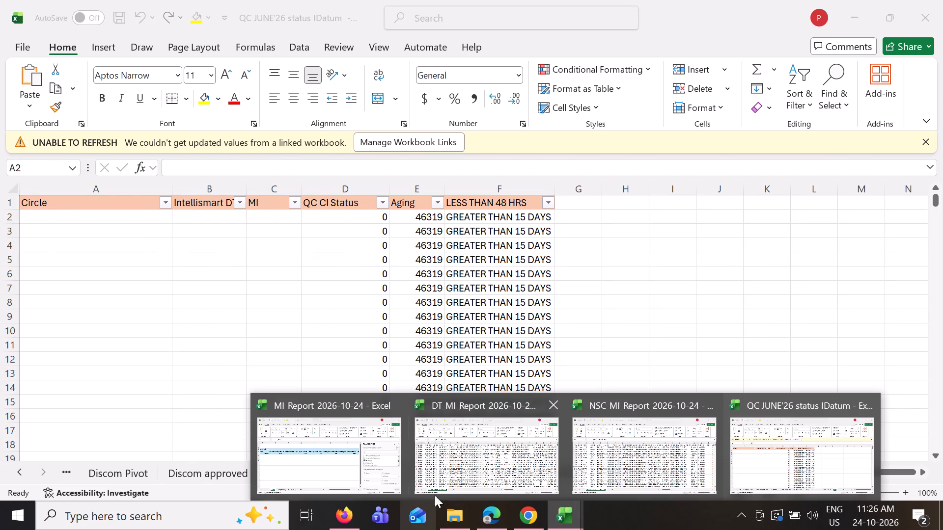
left_click(474, 464)
left_click(372, 171)
key("ctrl+shift+Right")
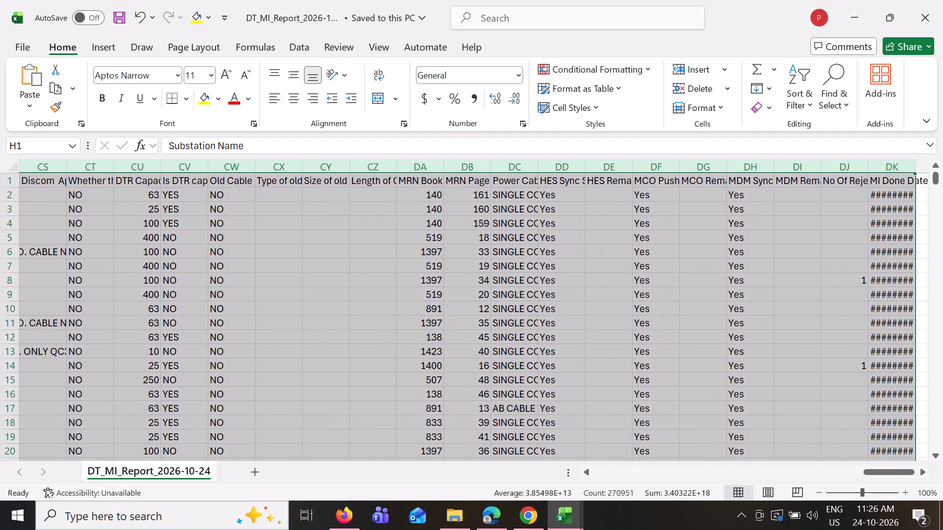
left_click(888, 164, "ctrl")
left_click_drag(901, 466, 835, 464)
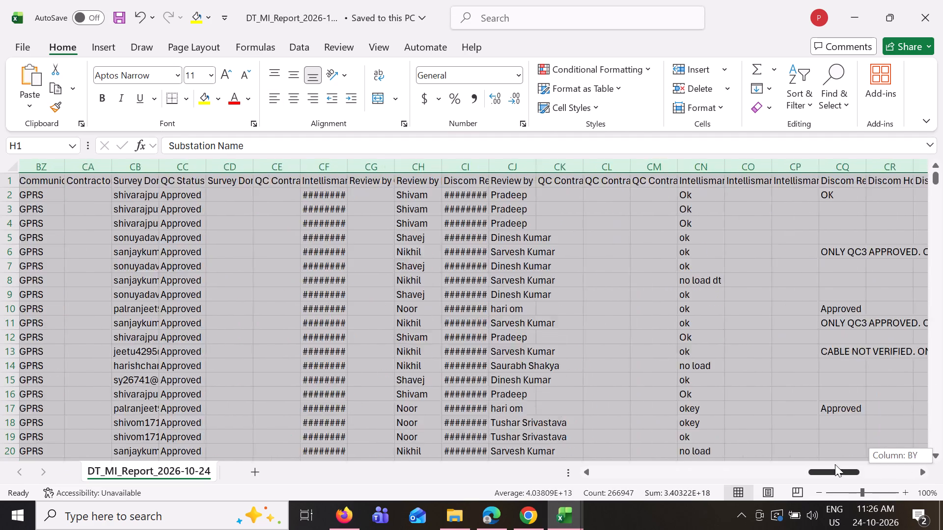
left_click_drag(835, 464, 819, 458)
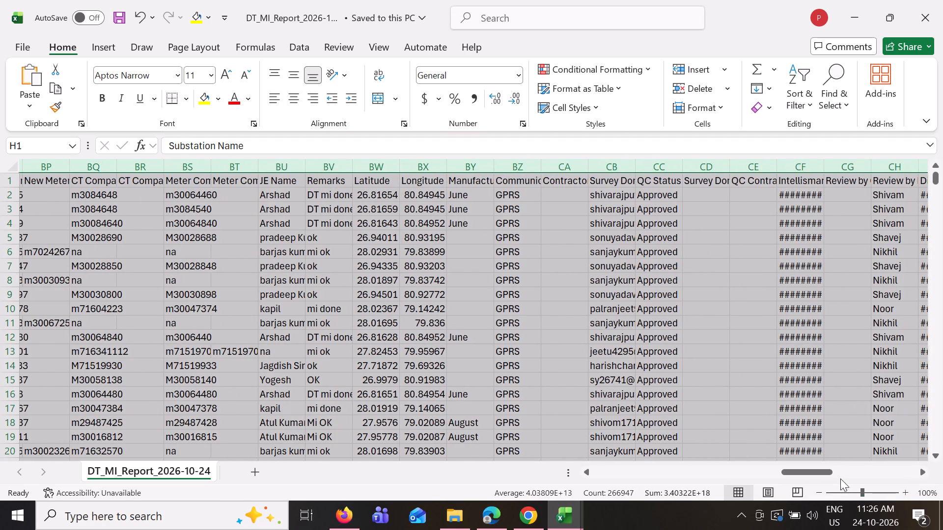
left_click_drag(816, 469, 829, 463)
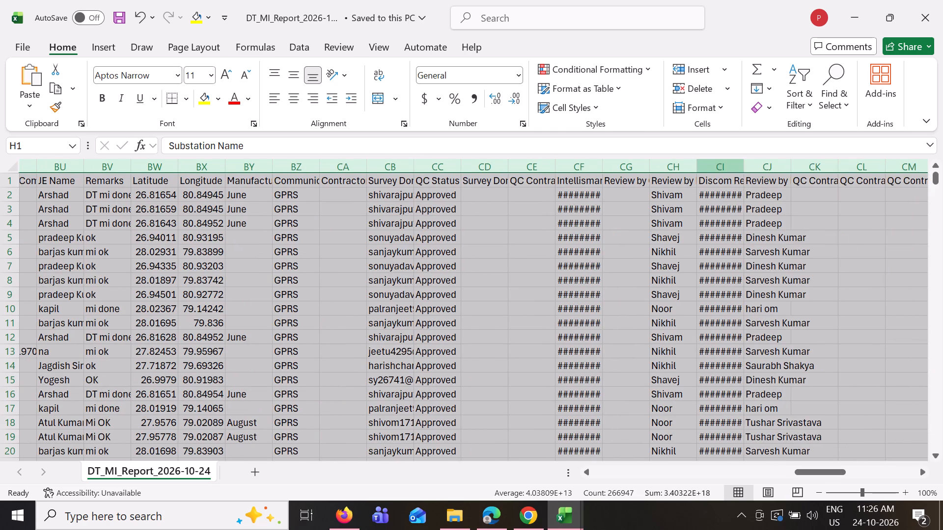
left_click(712, 170, "ctrl")
left_click(435, 161, "ctrl")
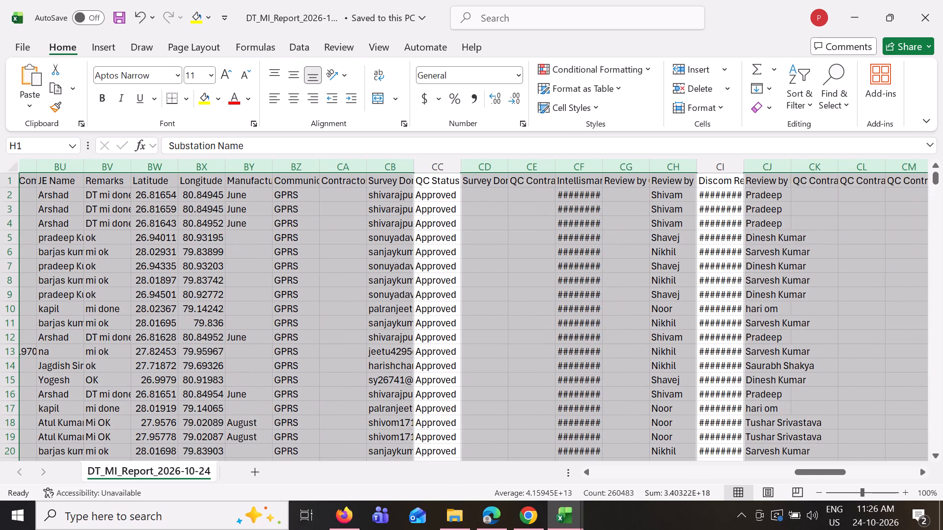
left_click_drag(819, 472, 629, 466)
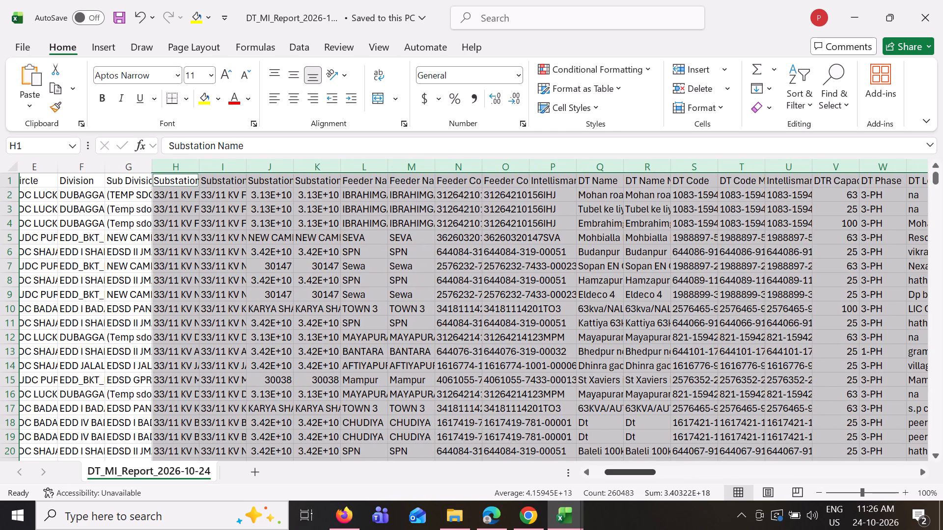
left_click(786, 168, "ctrl")
right_click(752, 167)
left_click(791, 333)
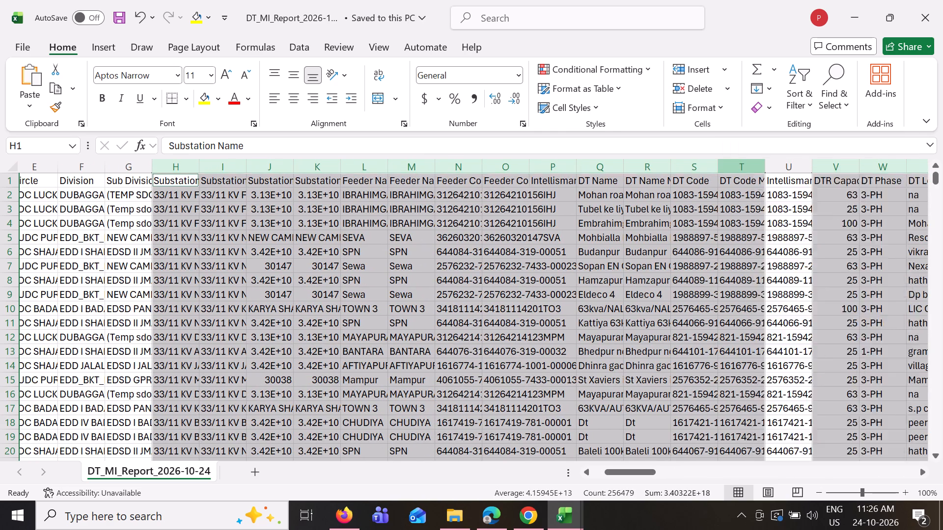
Move the MI Done Date column in the DT MI report so it sits before QC Status.
left_click(288, 173)
left_click(306, 165)
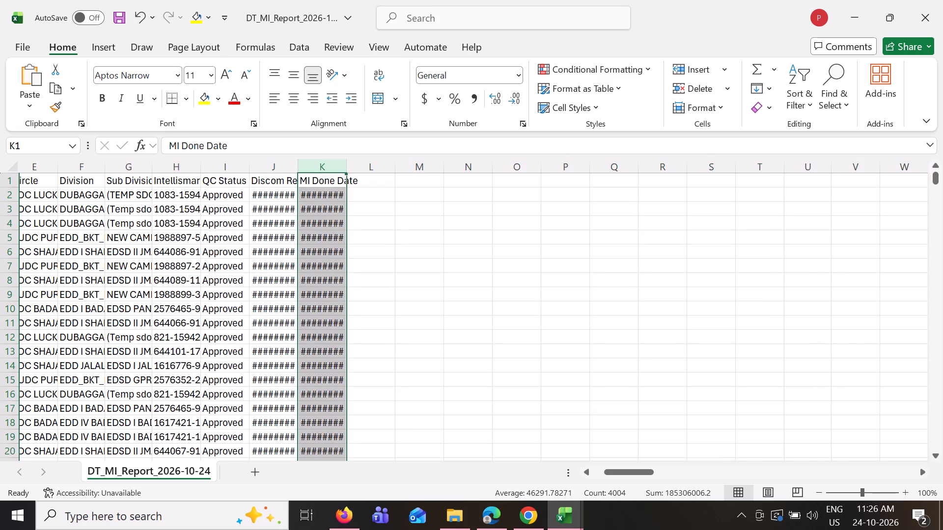
left_click_drag(300, 188, 294, 197)
left_click(307, 167)
left_click_drag(298, 183, 231, 185)
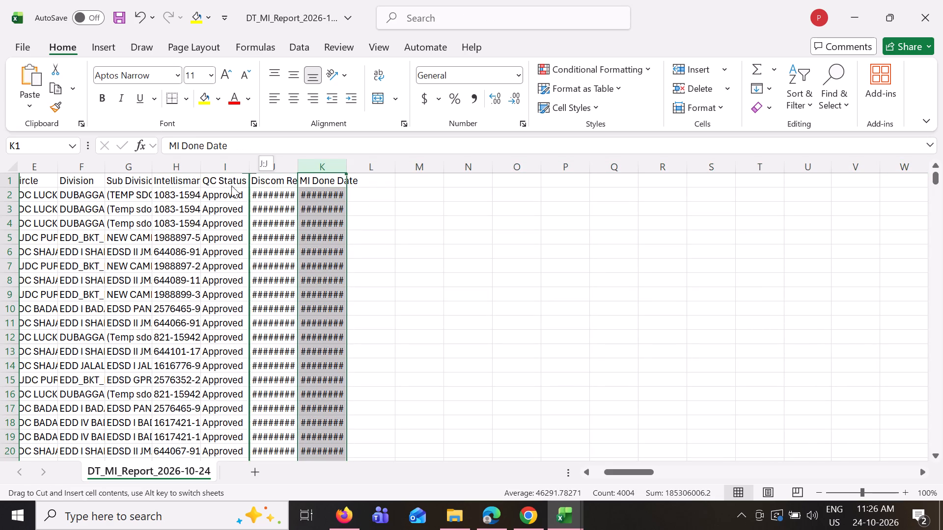
left_click_drag(231, 185, 194, 191)
In NSC_MI_Report_2026-10-24, delete the columns from Substation Name onward, keeping Consumer column N, Discom Review Date, NSC Status and NSC MI Done Date.
left_click(566, 529)
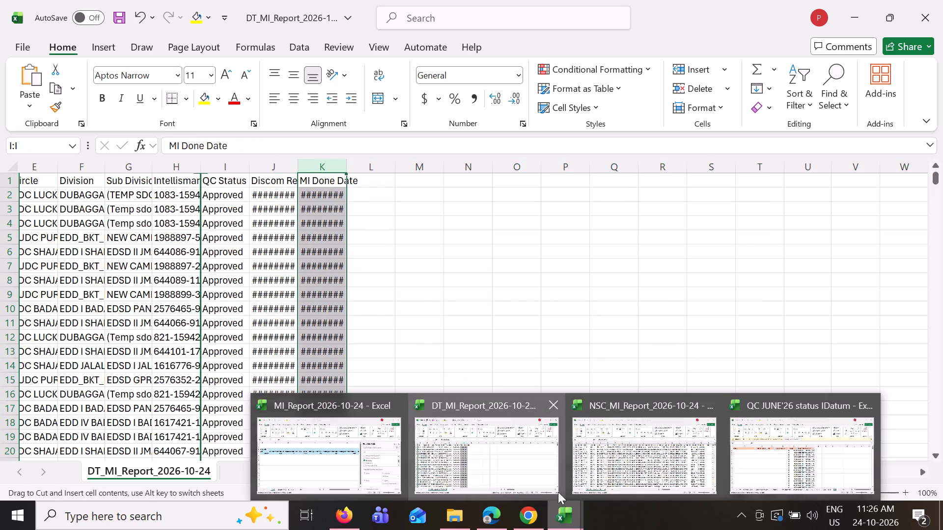
left_click(632, 458)
left_click(366, 163)
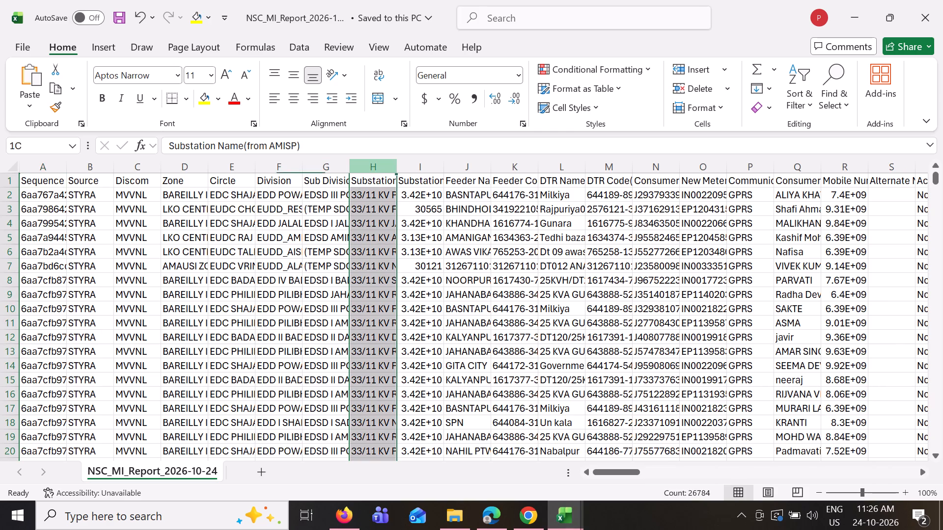
key("ctrl+shift+Right")
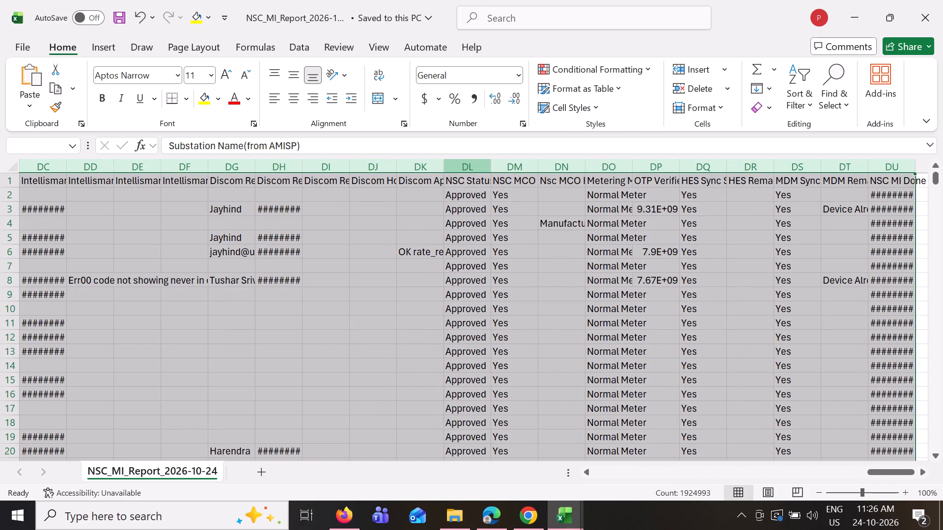
left_click(464, 164, "ctrl")
left_click(284, 172, "ctrl")
left_click(887, 168, "ctrl")
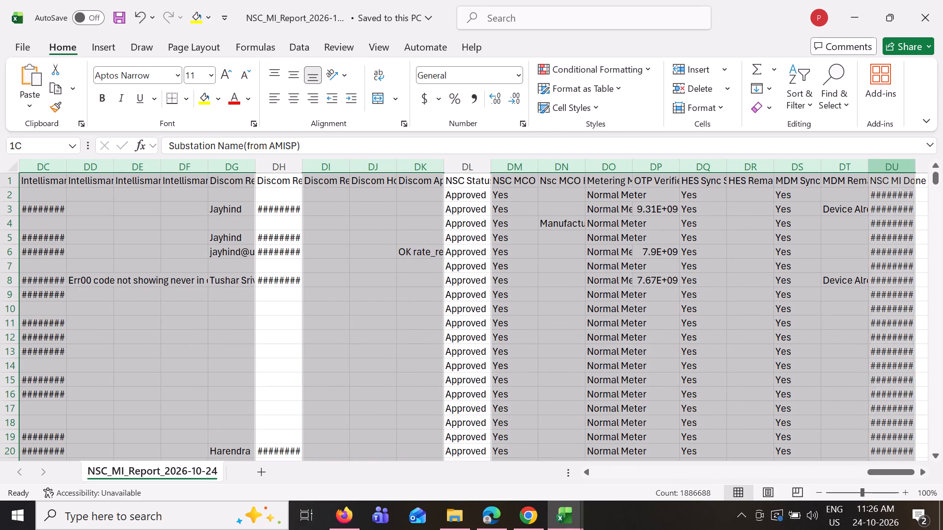
left_click_drag(891, 476, 635, 498)
left_click(345, 171, "ctrl")
right_click(378, 164)
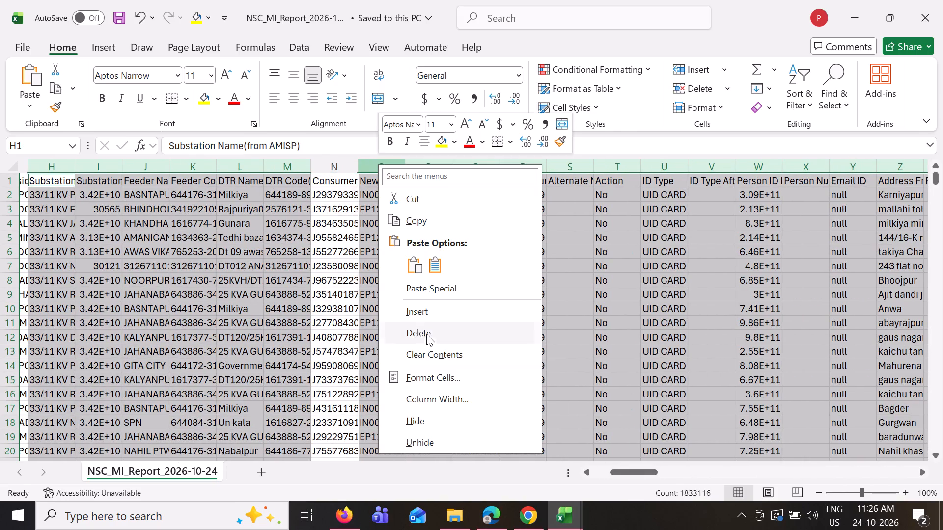
left_click(419, 333)
Reorder the remaining NSC report columns after Consumer as NSC MI Done Date, NSC Status and Discom Review Date.
left_click_drag(640, 474, 549, 469)
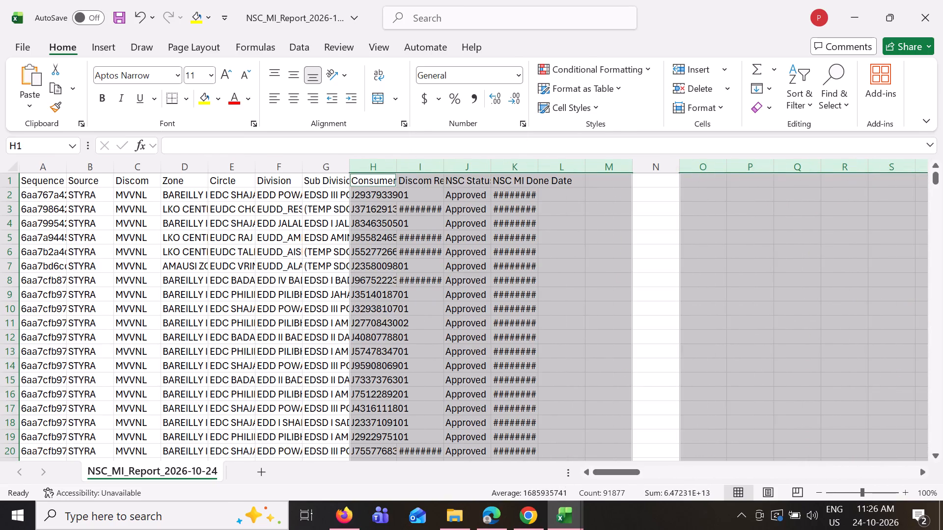
left_click(433, 169)
left_click_drag(444, 196, 488, 204)
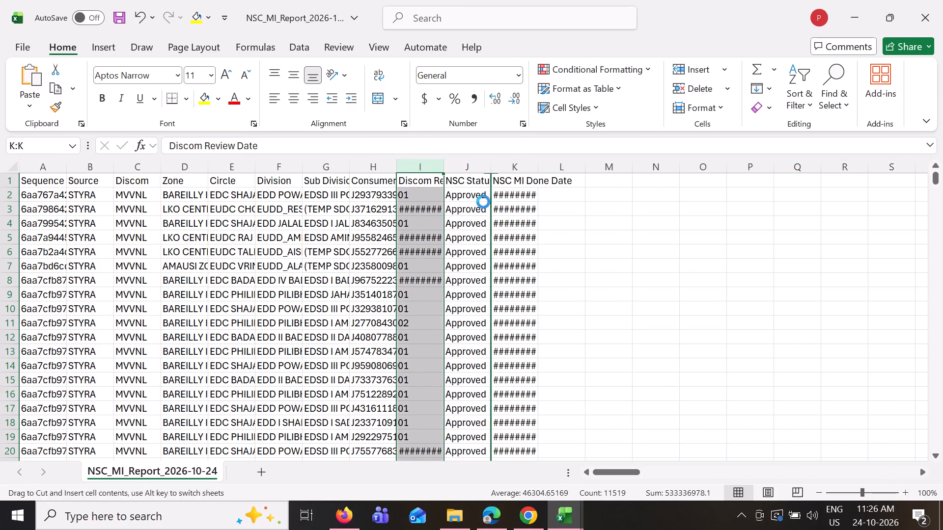
left_click(516, 172)
left_click_drag(491, 194, 378, 211)
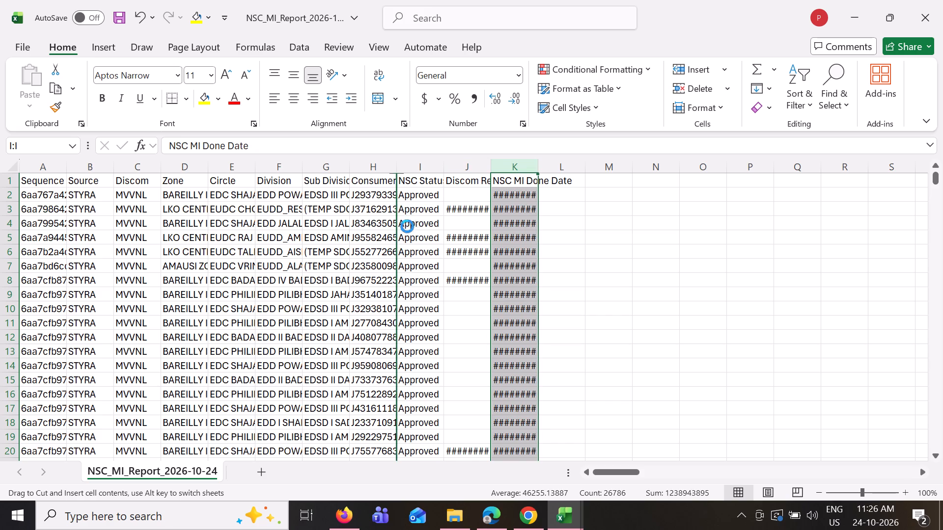
On the MI_Report_2026-10-24 data sheet, delete the columns from Substation Name onward, keeping Consumer column T, MI Status, Discom Review Date and MI Done Date.
left_click(564, 507)
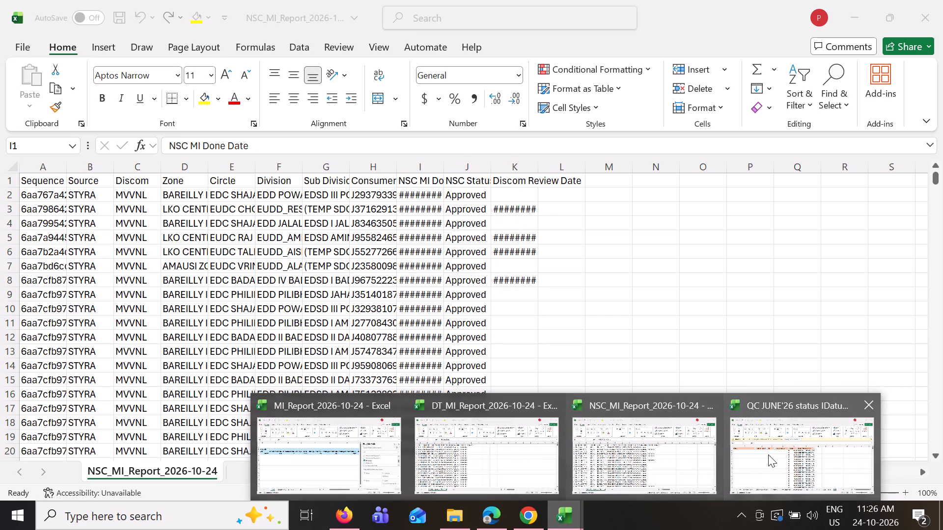
left_click(370, 457)
left_click(229, 471)
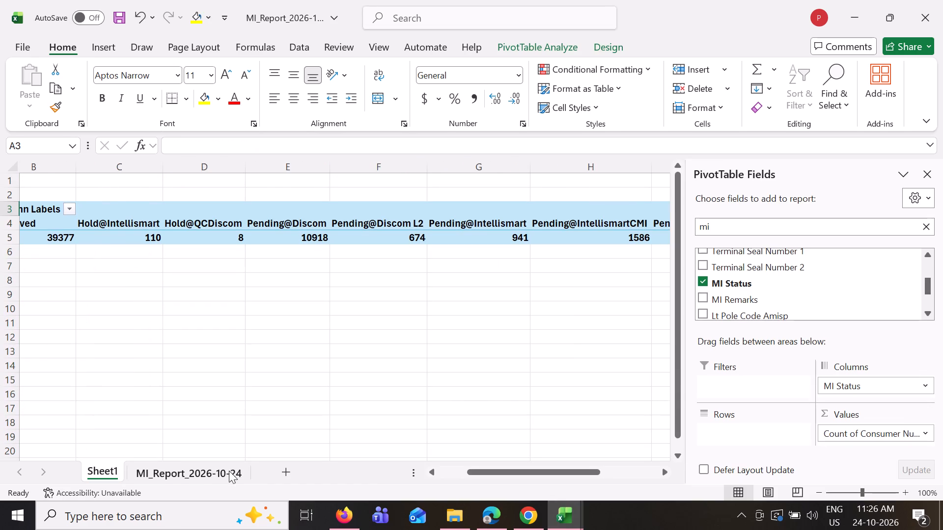
left_click(346, 169)
left_click(374, 169)
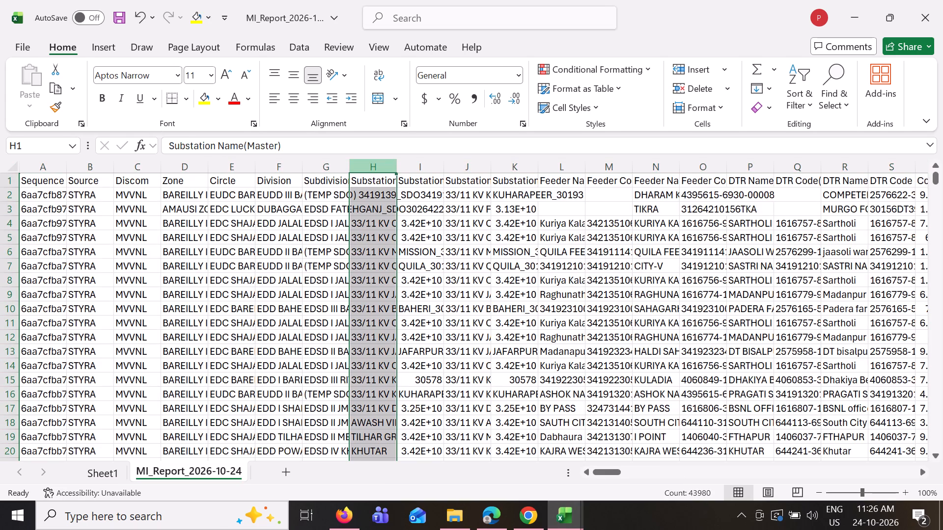
key("ctrl+shift+Right")
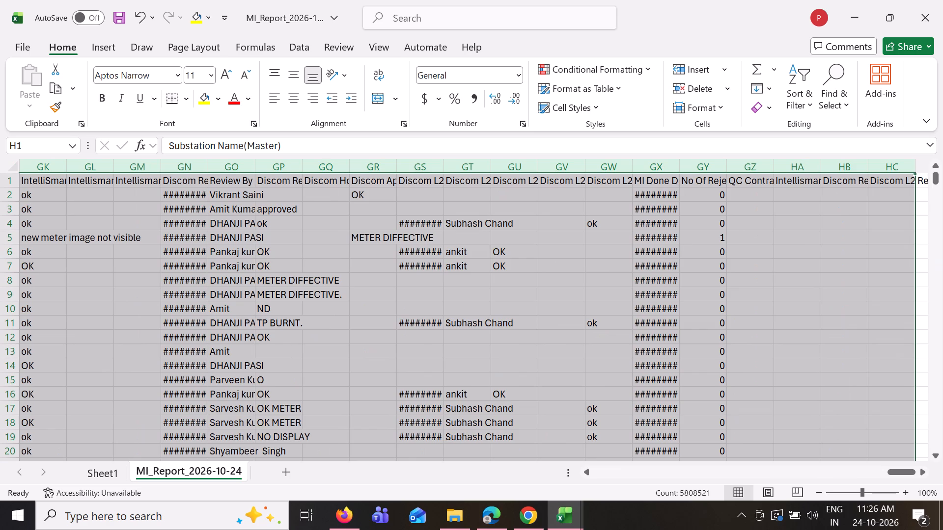
left_click(184, 170, "ctrl")
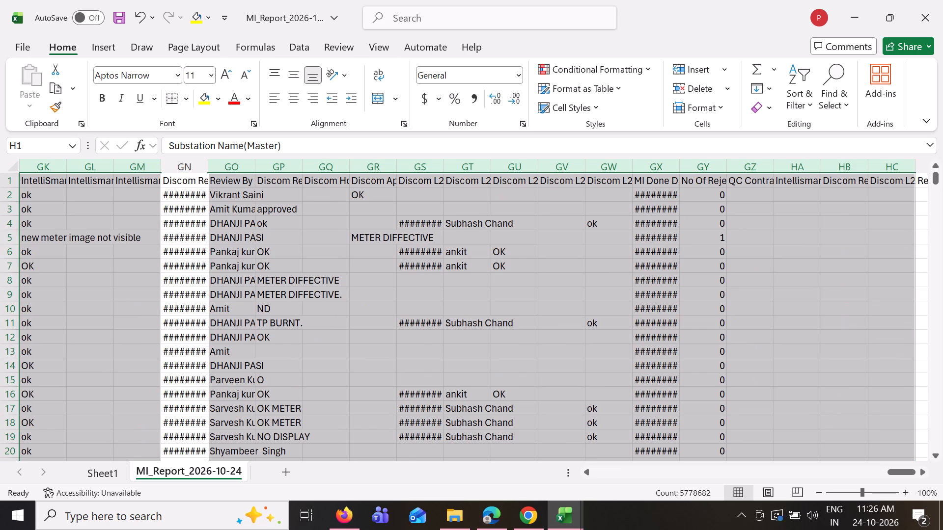
left_click(664, 169, "ctrl")
left_click_drag(901, 474, 796, 475)
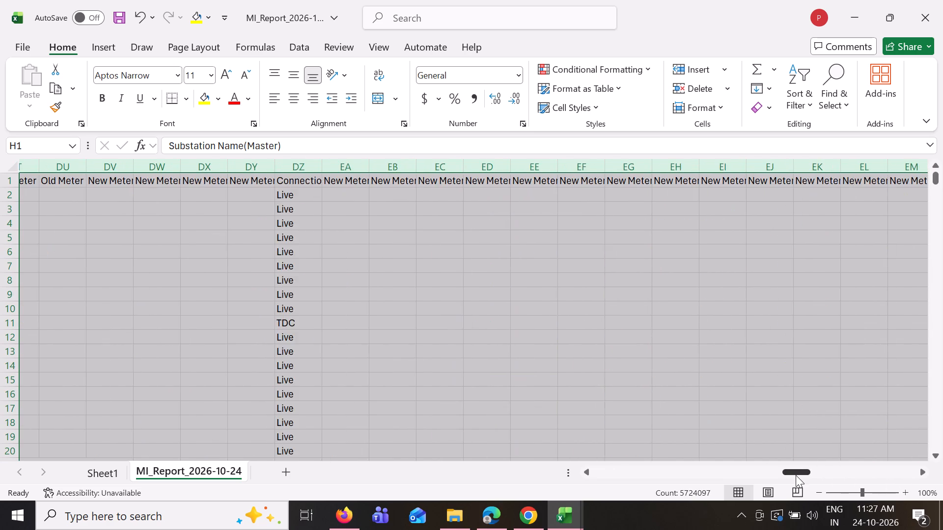
left_click_drag(796, 475, 749, 470)
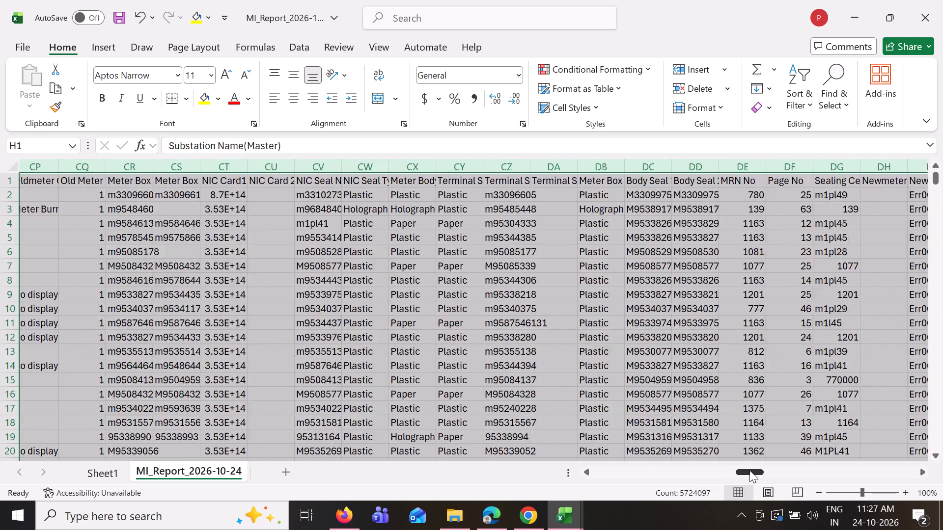
left_click_drag(749, 470, 759, 465)
left_click(750, 162, "ctrl")
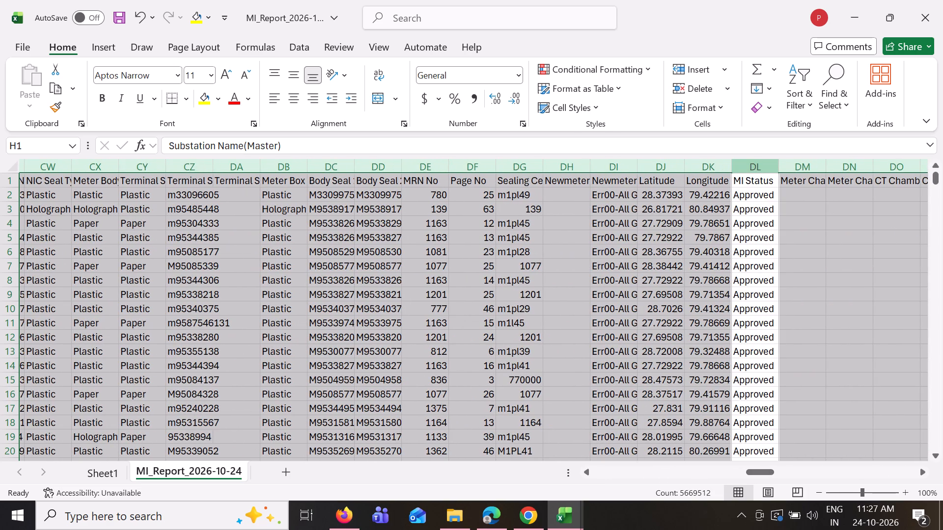
left_click_drag(758, 472, 615, 464)
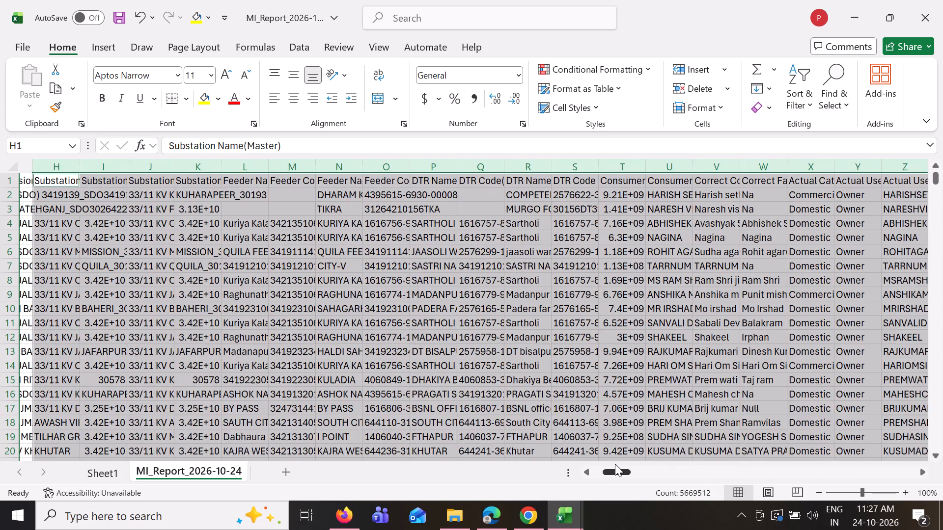
left_click_drag(615, 464, 614, 461)
left_click(651, 167, "ctrl")
right_click(700, 170)
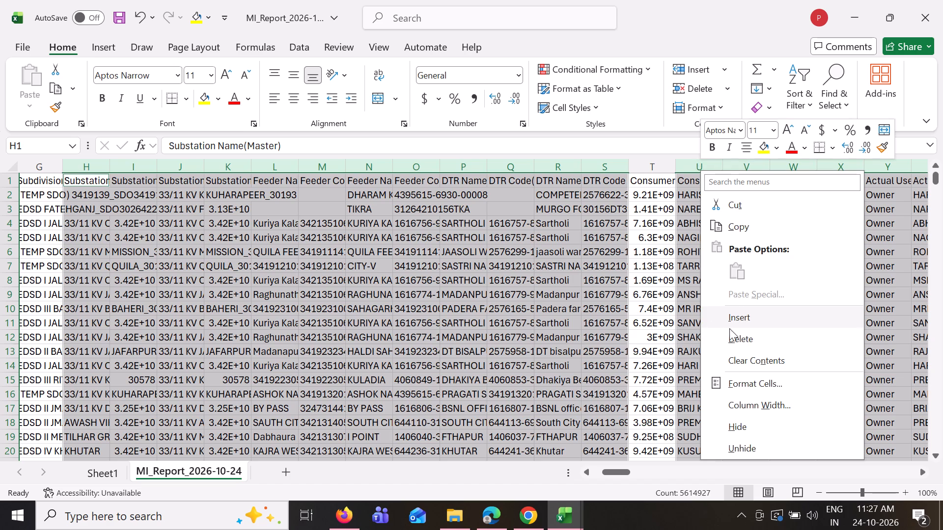
left_click(763, 342)
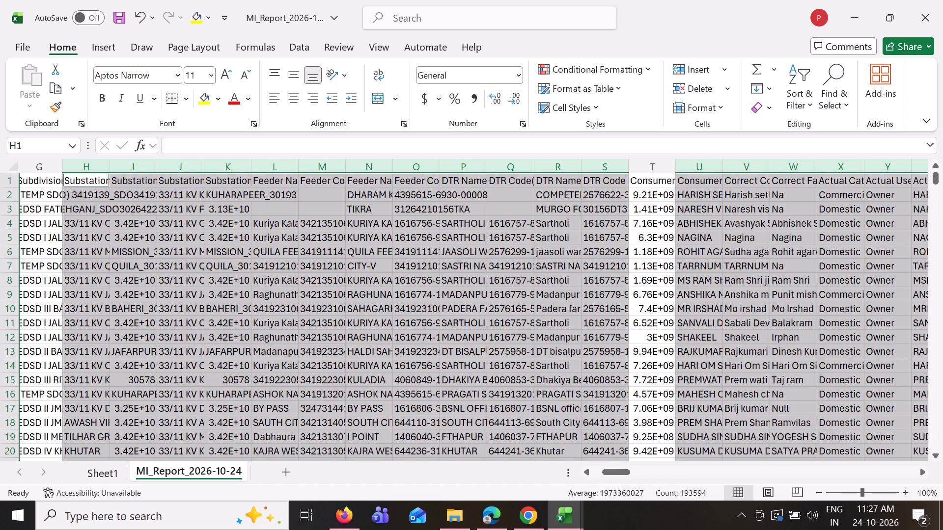
Move the MI Done Date column in the MI report so it sits before MI Status.
left_click_drag(613, 469, 547, 468)
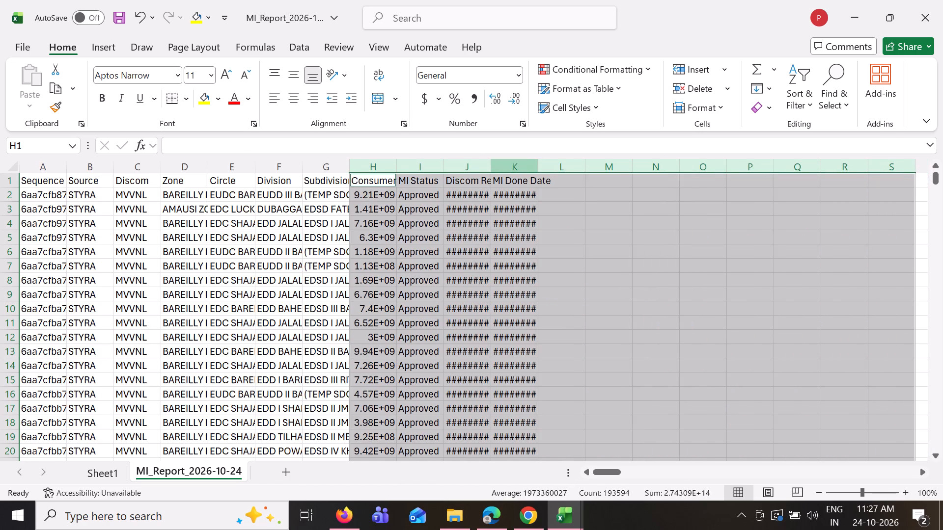
left_click(508, 167)
left_click_drag(492, 198, 435, 207)
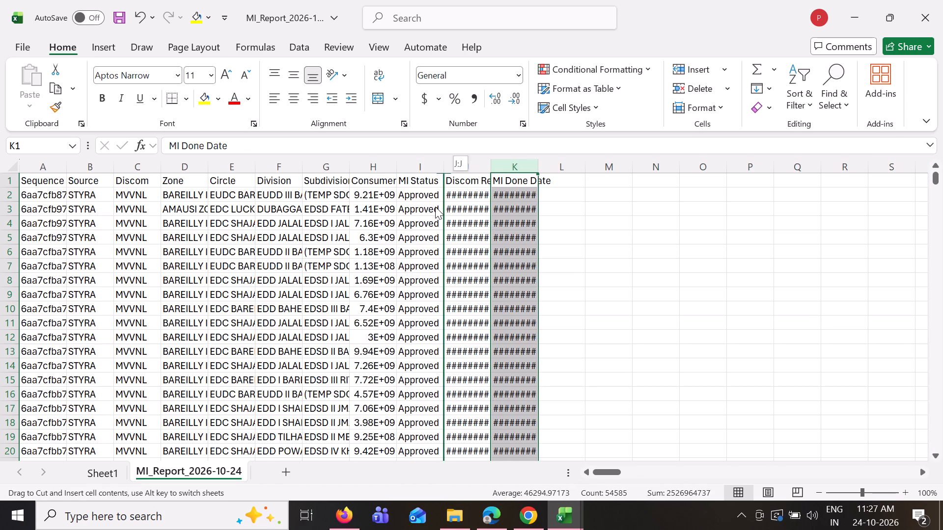
left_click_drag(435, 207, 400, 213)
Filter the MI Status column in the MI report to exclude Approved, Pending@IntellismartCMI and Pending@Discom L2.
left_click(477, 177)
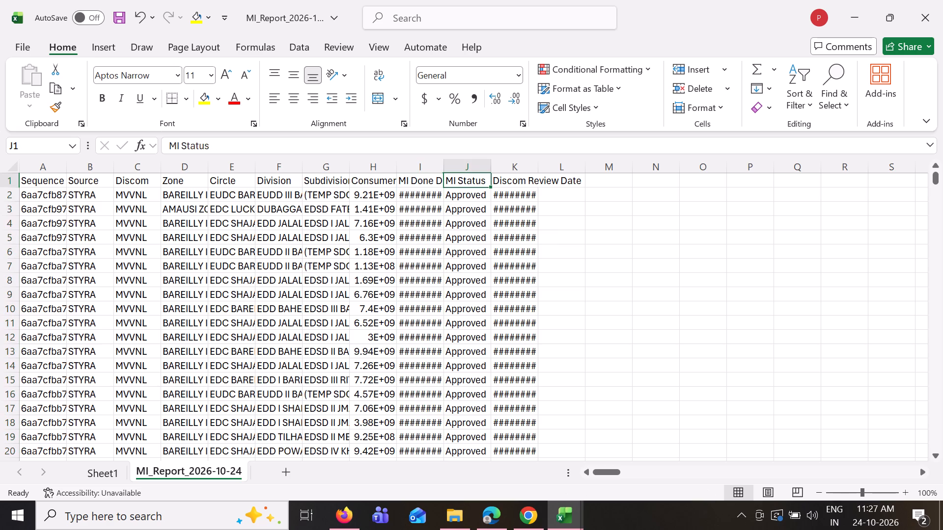
key("ctrl+shift+l")
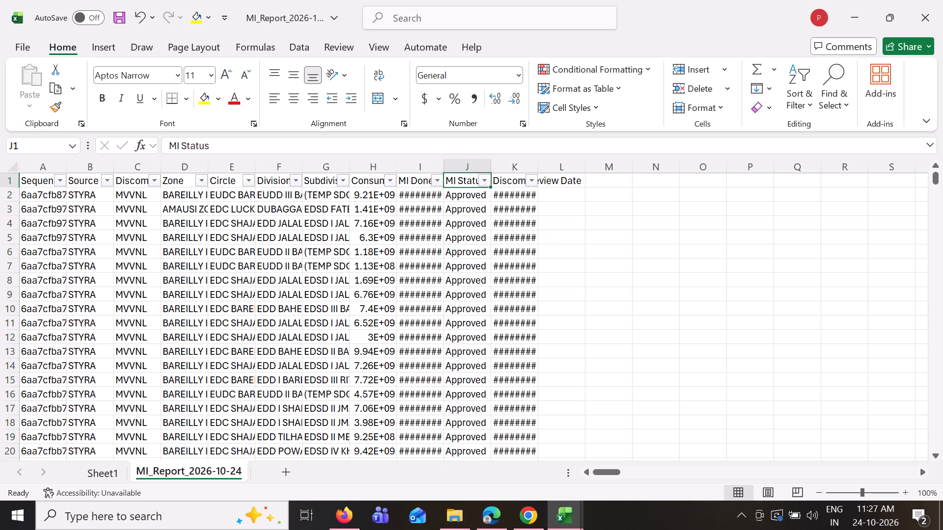
left_click(478, 182)
left_click(331, 358)
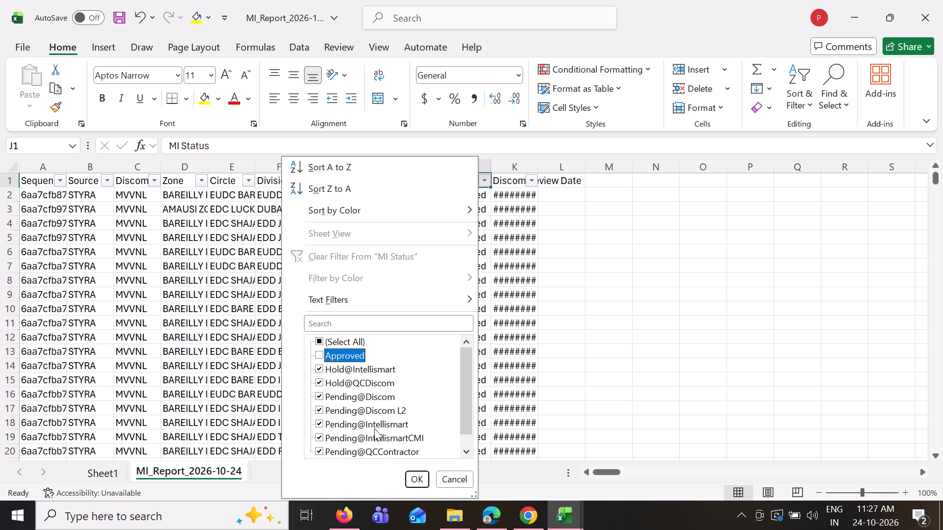
left_click(364, 429)
left_click(364, 427)
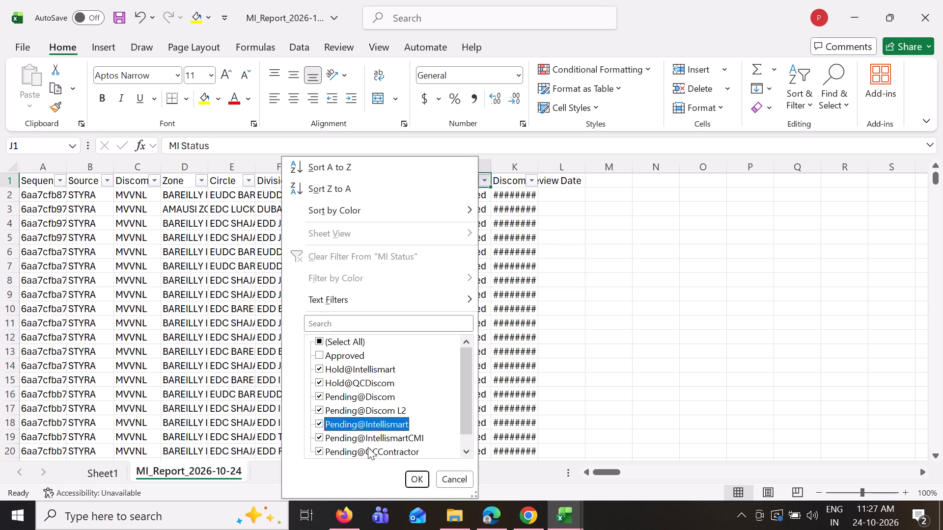
left_click(368, 431)
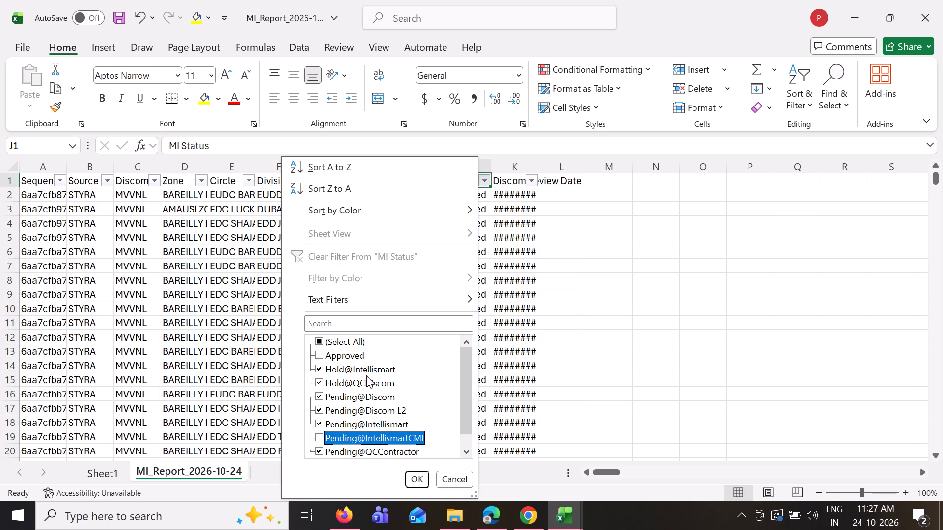
left_click(373, 408)
left_click(419, 483)
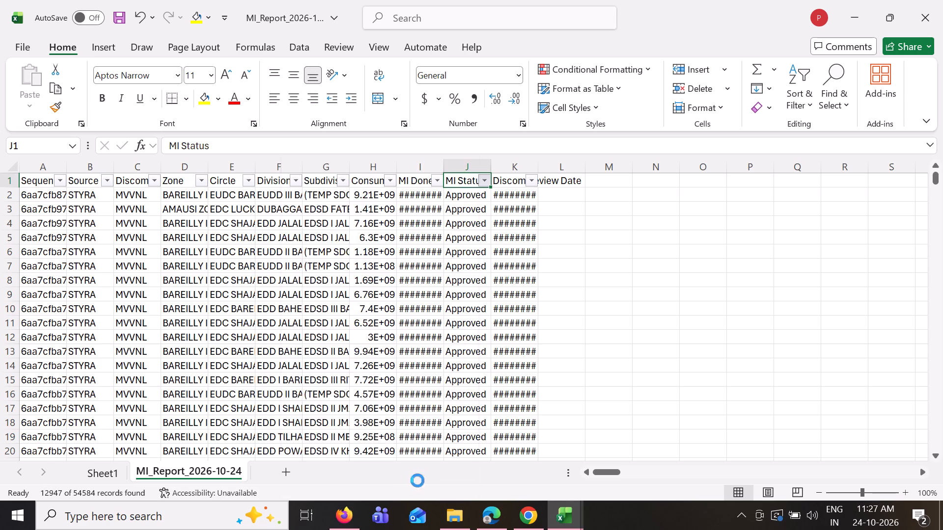
In DT_MI_Report_2026-10-24, filter the QC Status column to exclude Approved records.
left_click(549, 516)
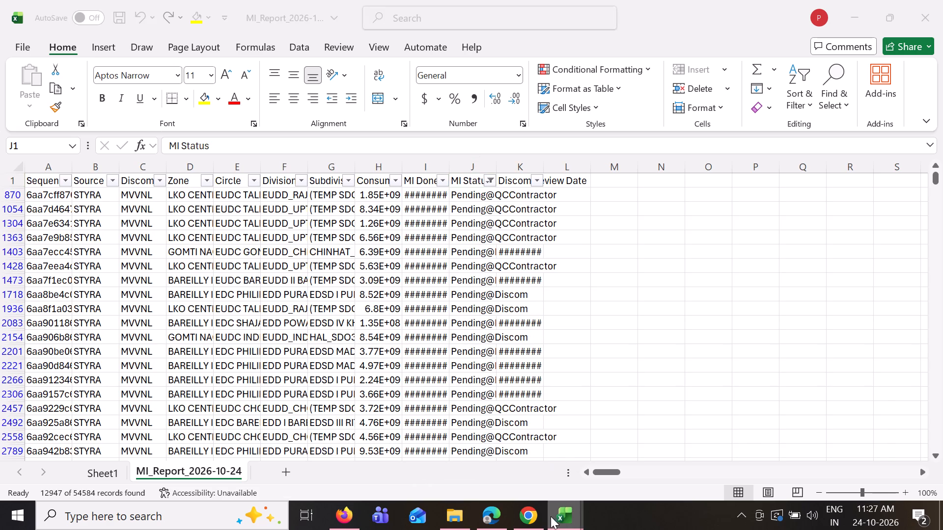
left_click(472, 457)
left_click(274, 178)
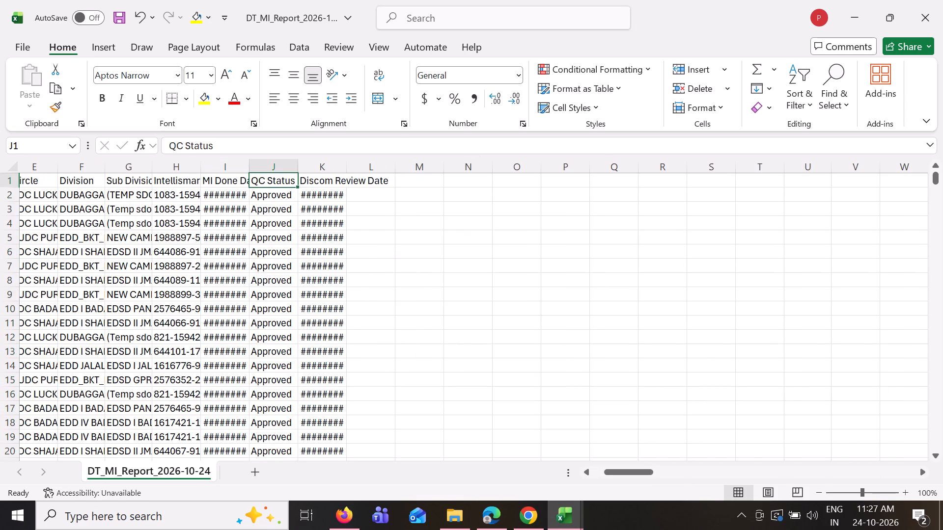
key("ctrl+shift+l")
left_click(296, 187)
left_click(296, 177)
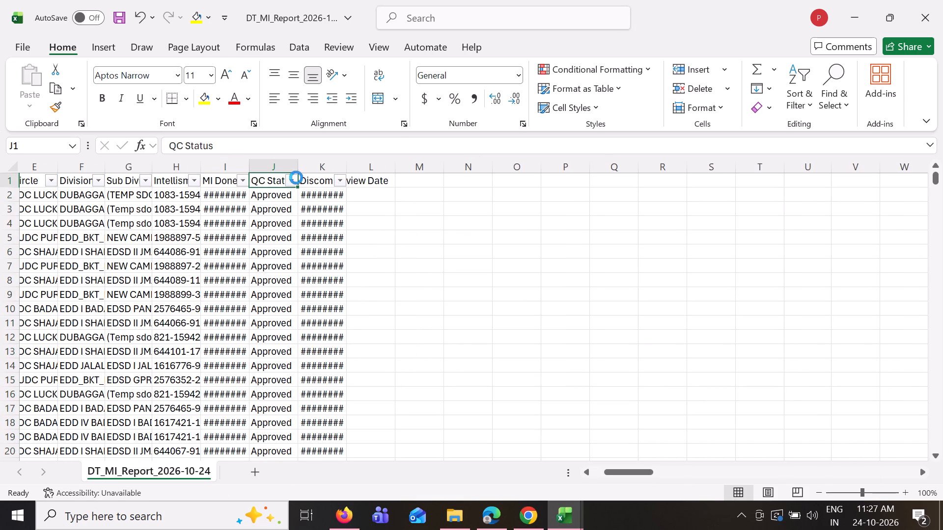
left_click(156, 358)
left_click(221, 477)
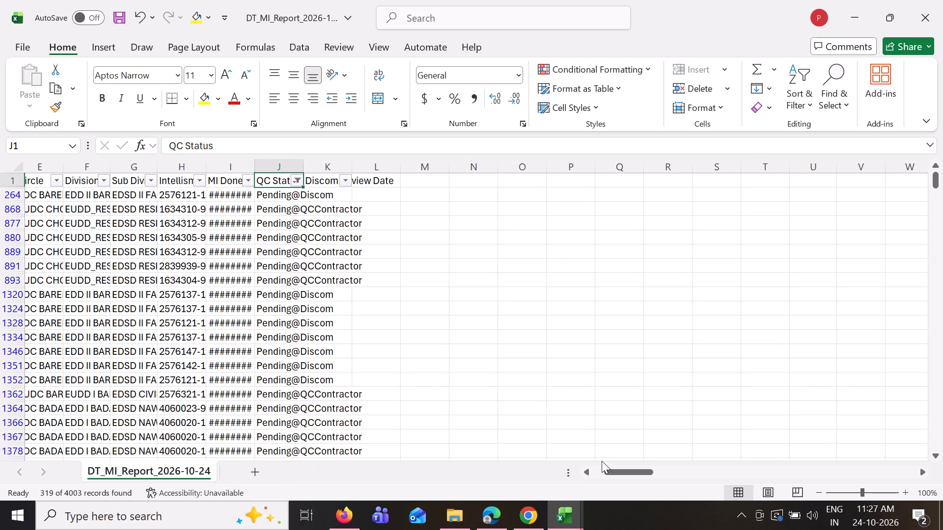
left_click_drag(622, 473, 560, 481)
In NSC_MI_Report_2026-10-24, filter the NSC Status column to exclude Approved records.
left_click(553, 519)
left_click(641, 474)
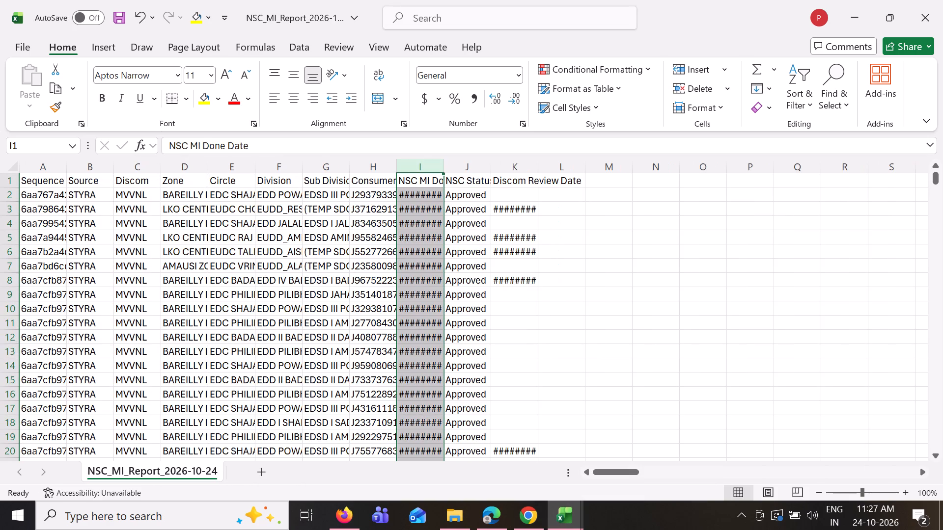
left_click(464, 182)
key("ctrl+shift+l")
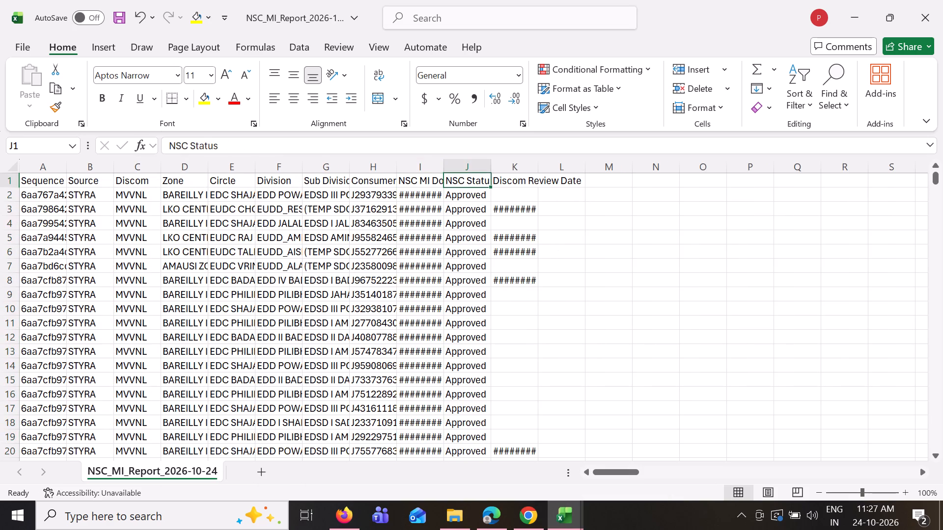
left_click(480, 182)
left_click(340, 348)
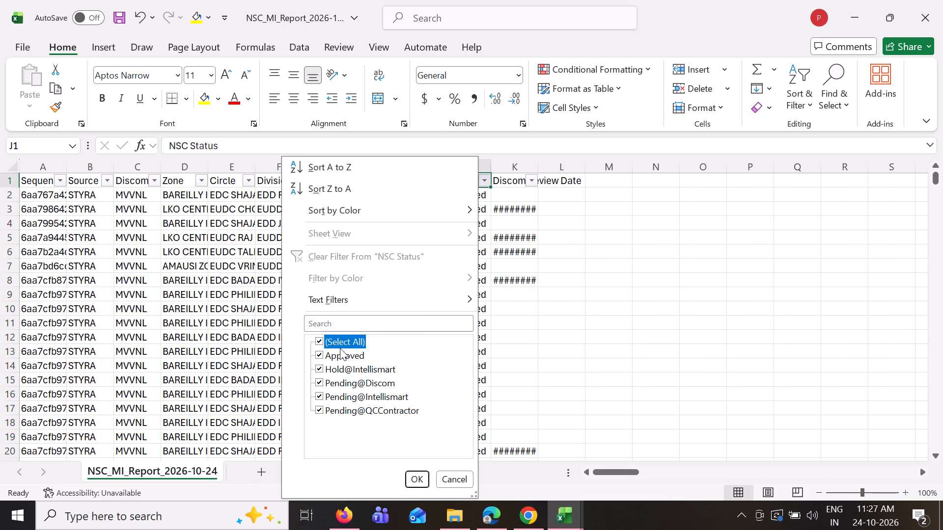
left_click(339, 333)
left_click(339, 339)
left_click(342, 356)
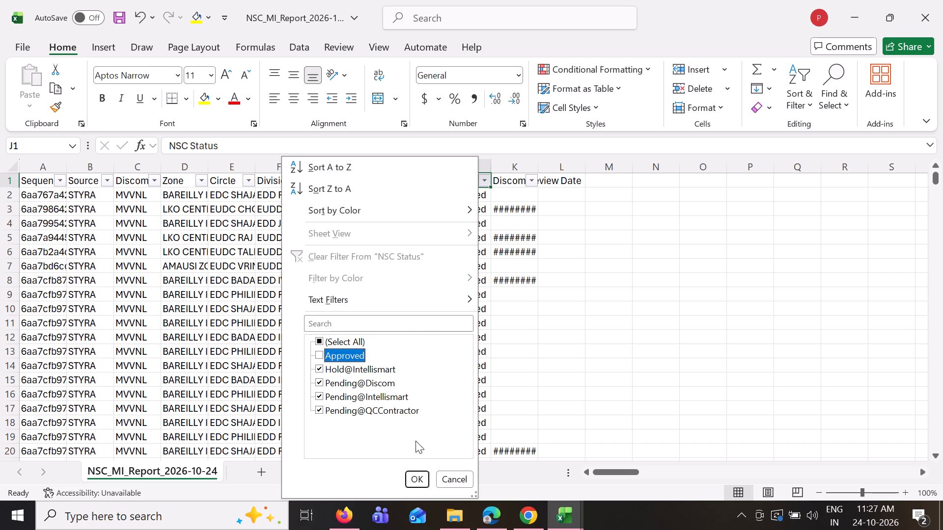
left_click(407, 474)
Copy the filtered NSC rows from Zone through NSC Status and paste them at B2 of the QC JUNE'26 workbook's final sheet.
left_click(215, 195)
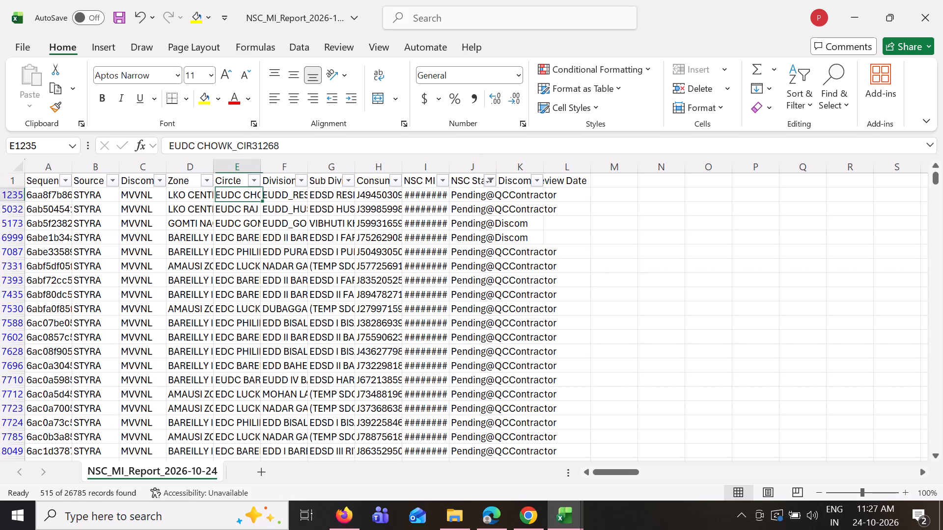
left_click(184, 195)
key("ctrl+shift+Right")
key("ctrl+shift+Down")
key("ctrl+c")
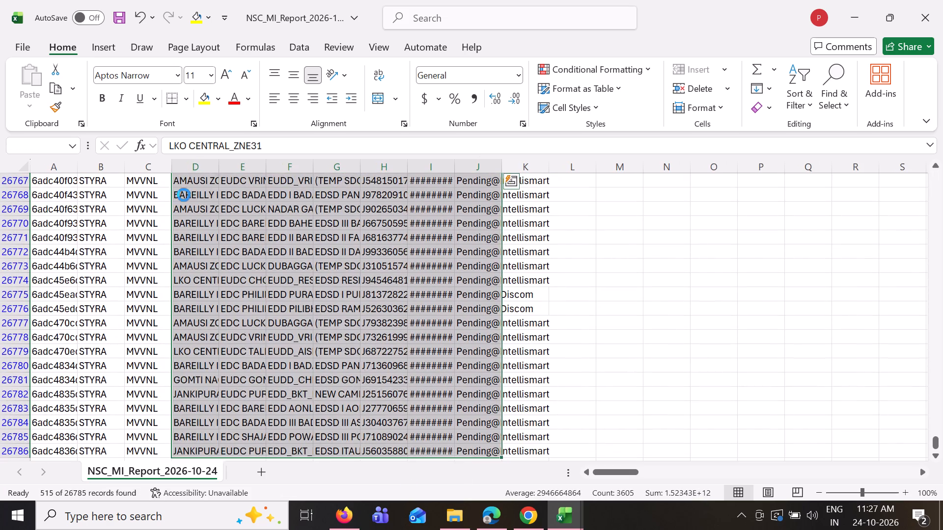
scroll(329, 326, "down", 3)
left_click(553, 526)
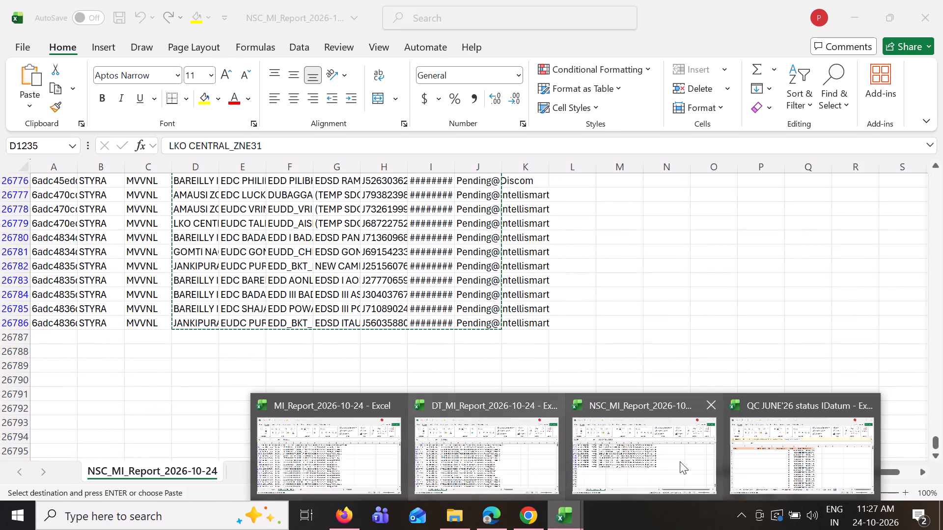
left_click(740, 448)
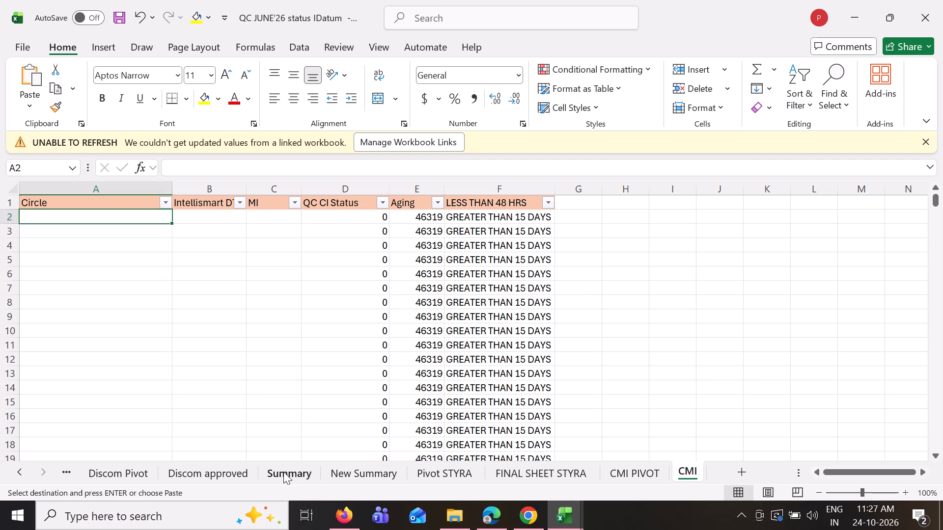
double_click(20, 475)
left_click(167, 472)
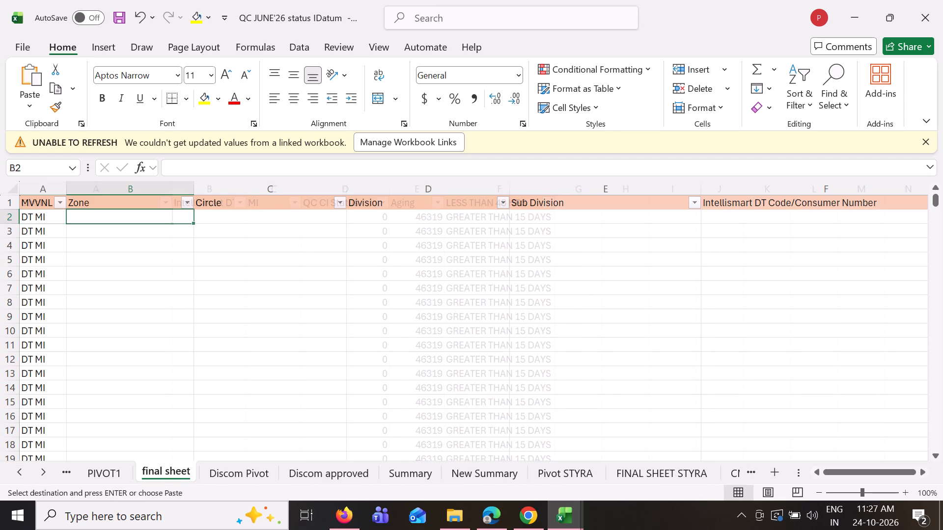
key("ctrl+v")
Fill the DT MI label down the MVVNL column of the final sheet through row 516.
key("ctrl+Down")
key("Left")
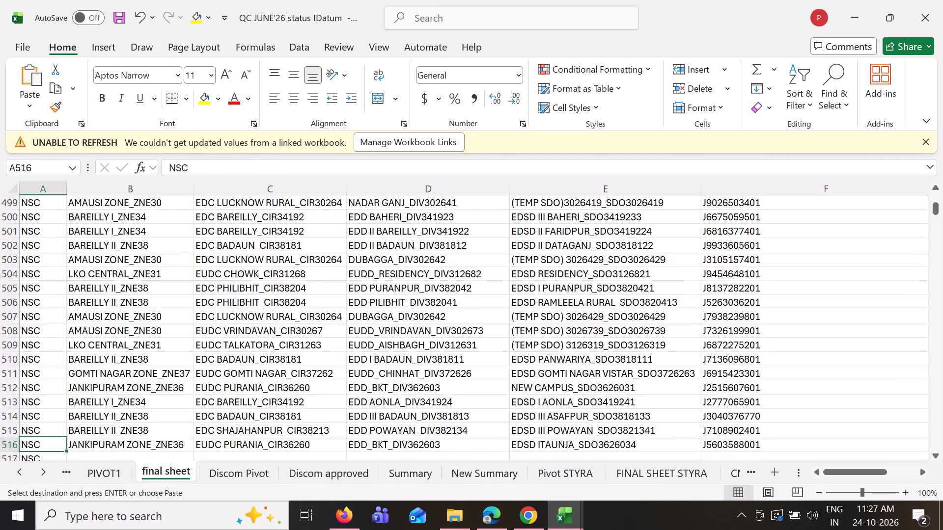
key("Down")
key("Up")
key("ctrl+shift+Up")
key("shift+Down")
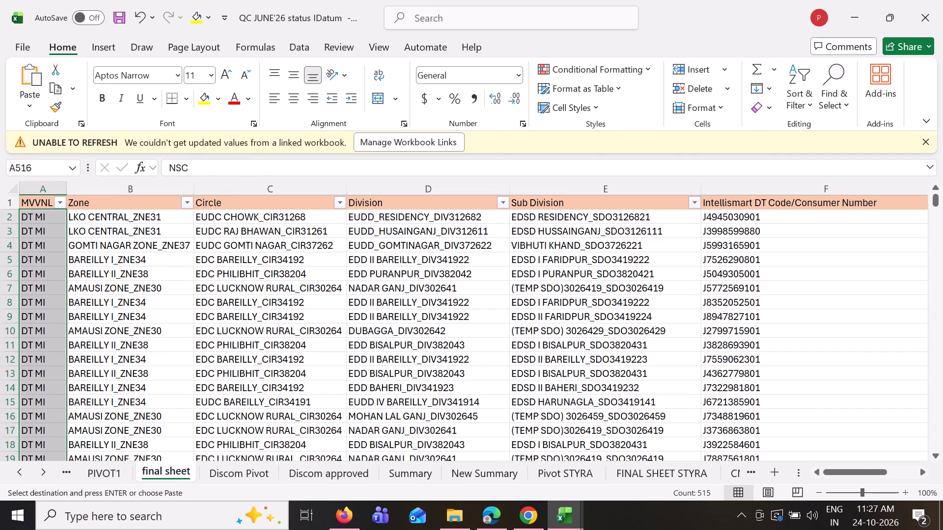
key("ctrl+d")
key("Down")
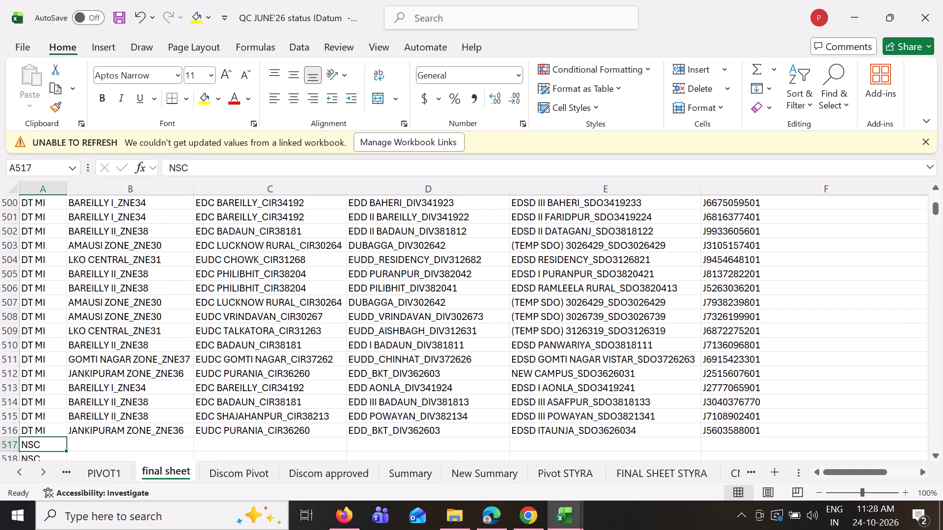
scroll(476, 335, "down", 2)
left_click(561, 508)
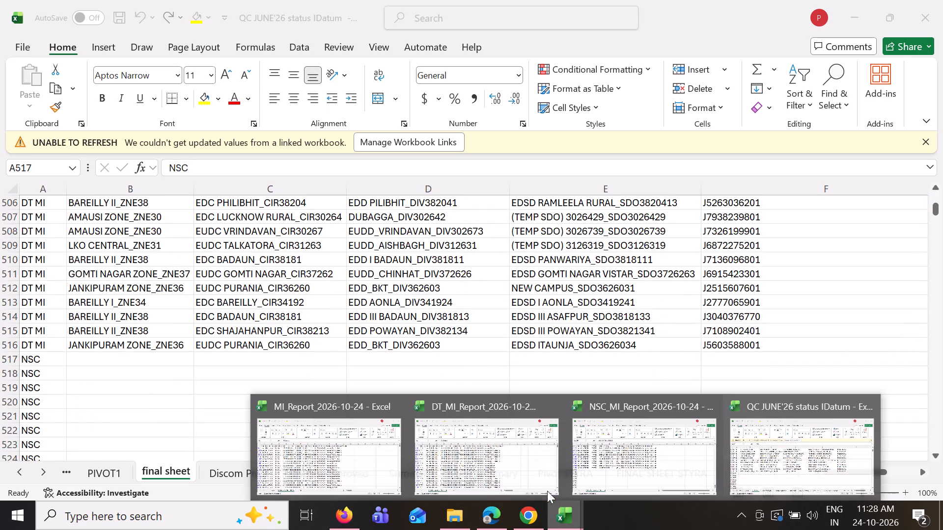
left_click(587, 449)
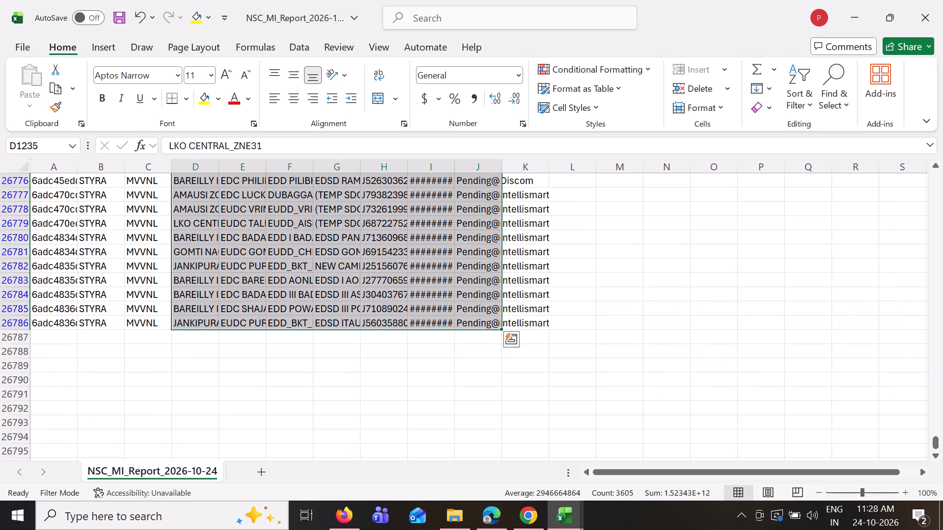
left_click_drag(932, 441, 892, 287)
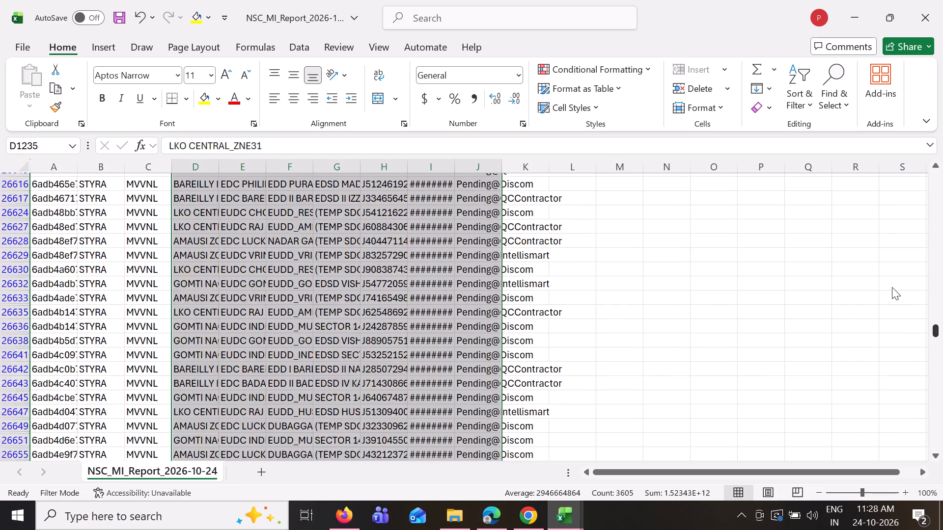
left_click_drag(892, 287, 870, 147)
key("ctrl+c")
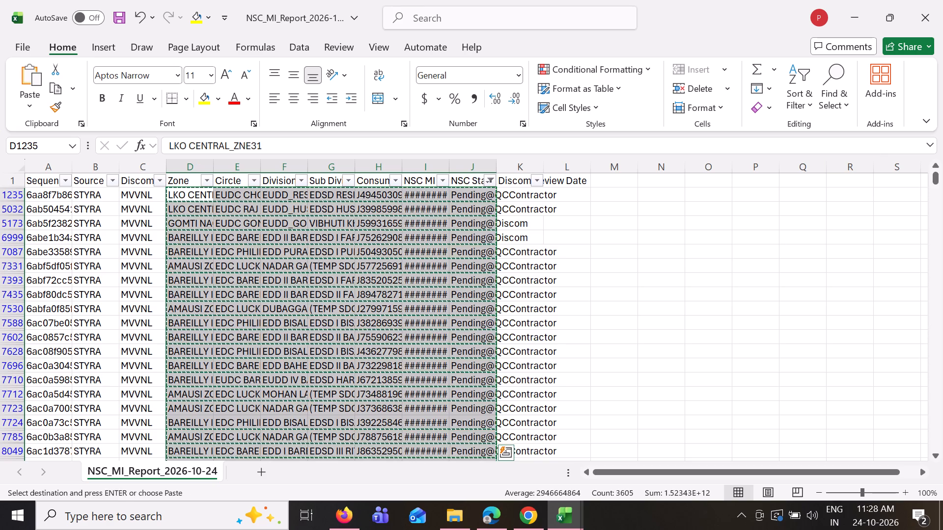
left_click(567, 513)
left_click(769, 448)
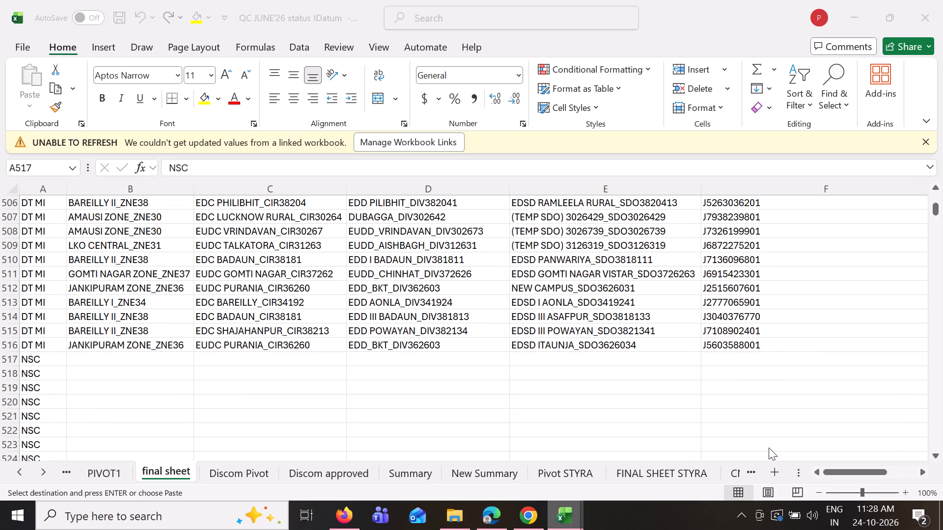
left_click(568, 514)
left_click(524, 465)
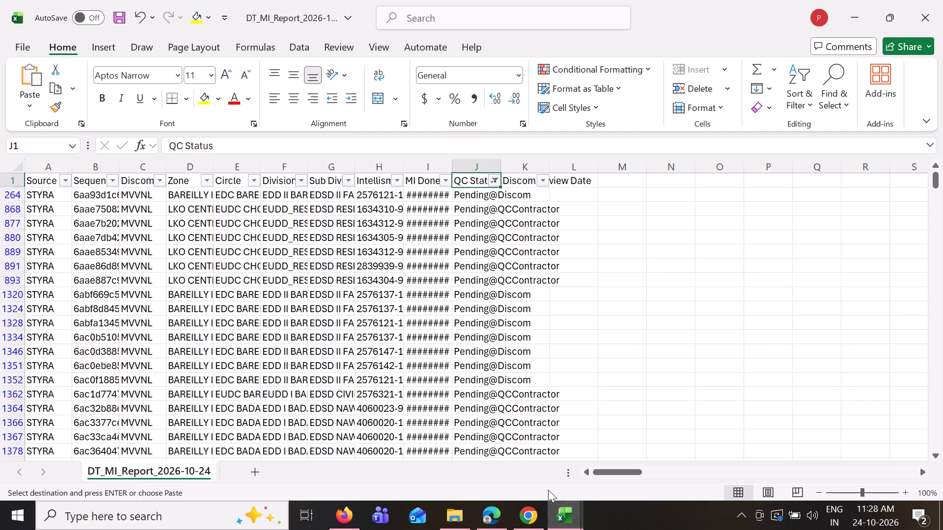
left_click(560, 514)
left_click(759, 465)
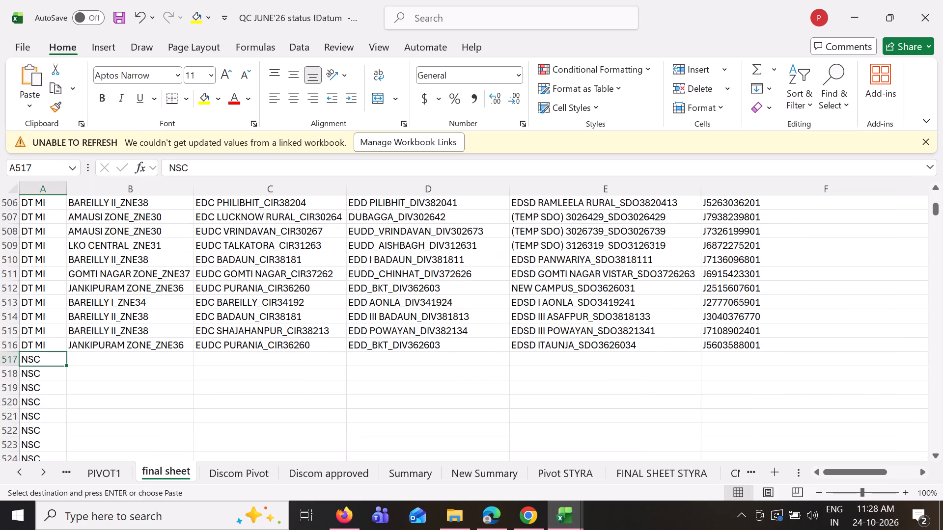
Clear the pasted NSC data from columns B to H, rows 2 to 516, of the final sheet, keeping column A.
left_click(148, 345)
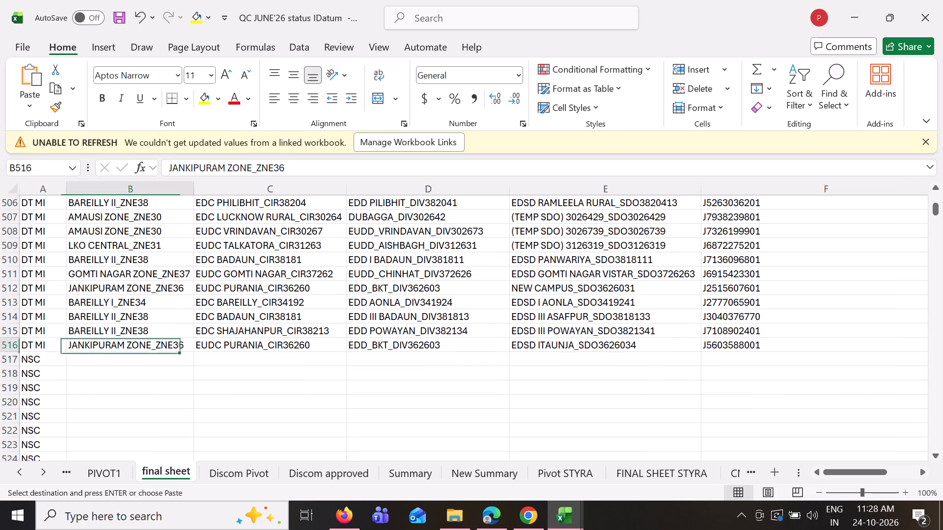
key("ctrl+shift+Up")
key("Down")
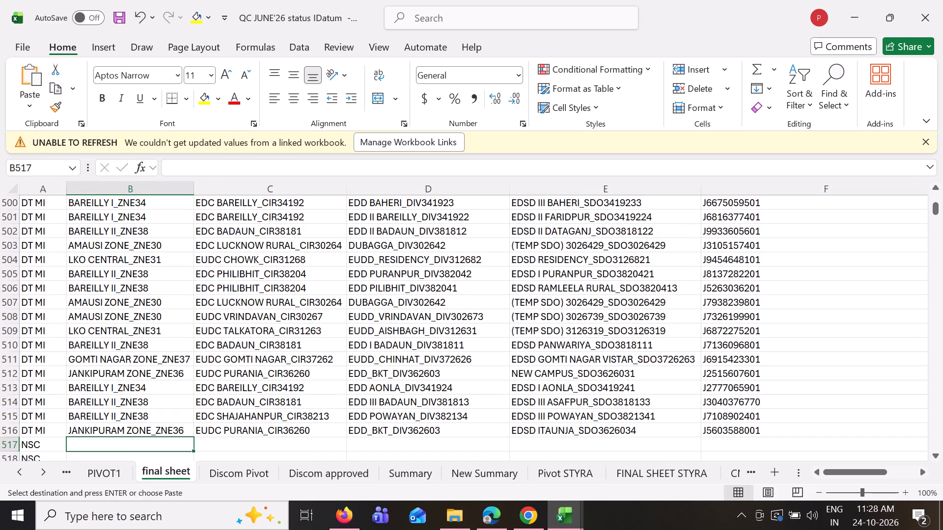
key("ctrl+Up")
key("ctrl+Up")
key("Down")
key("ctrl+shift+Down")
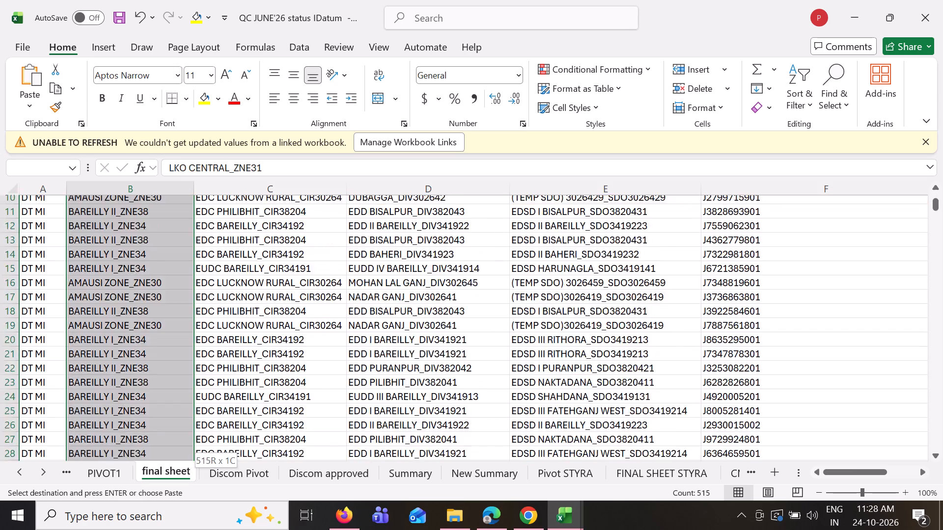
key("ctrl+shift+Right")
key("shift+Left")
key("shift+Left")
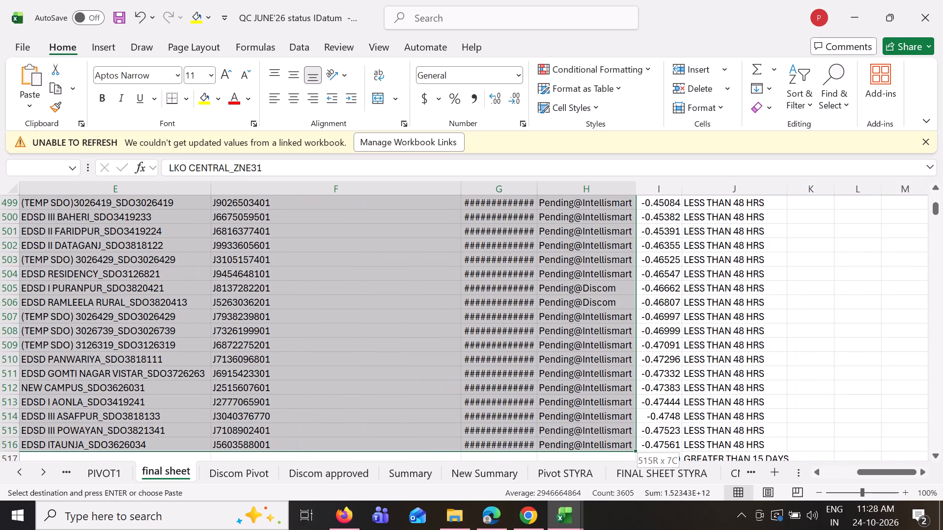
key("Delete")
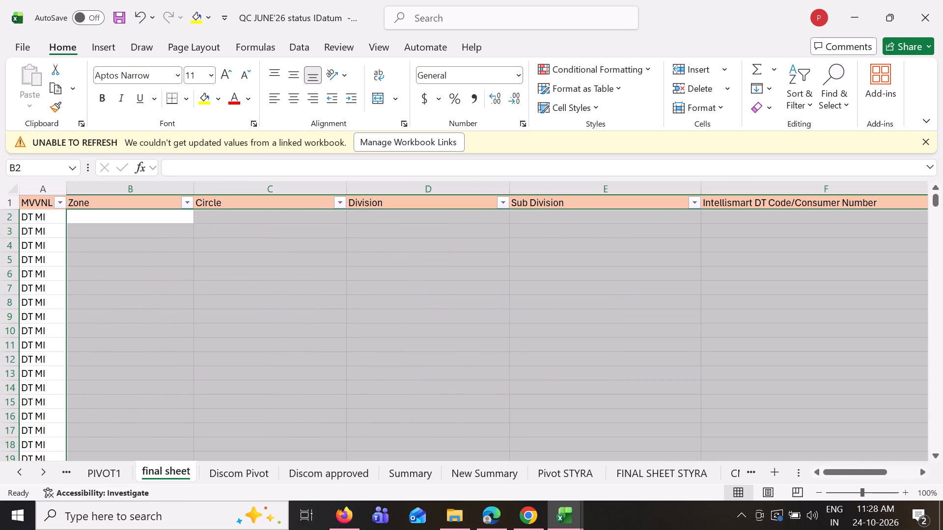
In DT_MI_Report_2026-10-24, copy the filtered non-approved rows from the Zone column through QC Status.
left_click(569, 513)
left_click(470, 456)
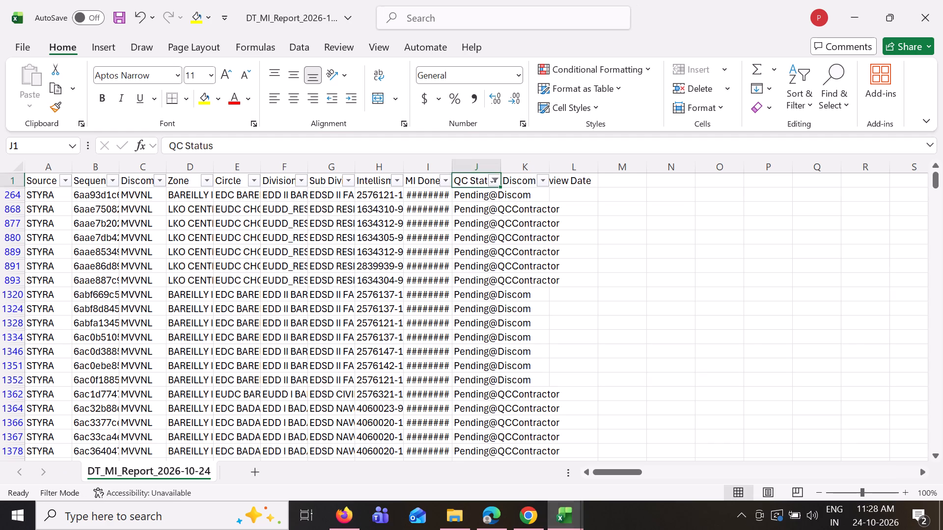
left_click(202, 191)
key("ctrl+shift+Right")
key("ctrl+shift+Down")
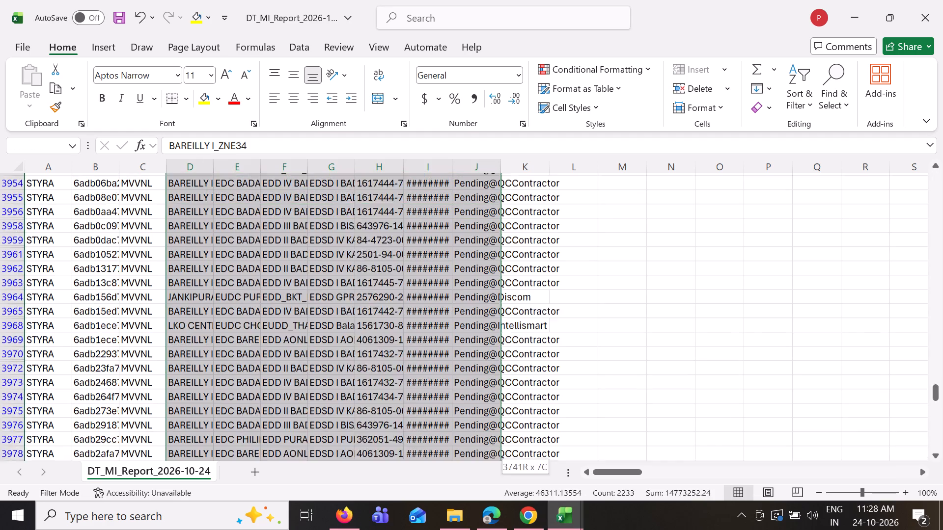
key("ctrl+c")
scroll(246, 218, "down", 2)
Paste the copied DT MI rows at B2 of the QC JUNE'26 workbook's final sheet.
left_click(566, 524)
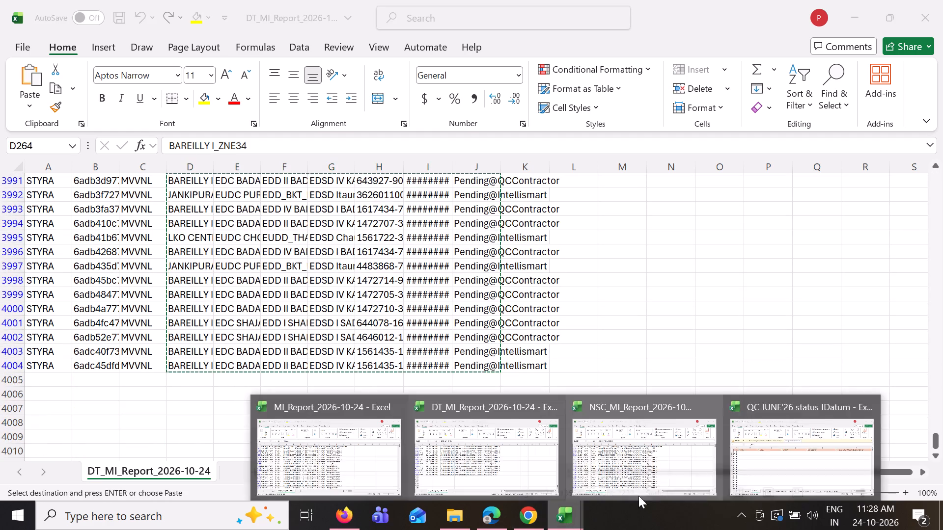
left_click(742, 464)
key("ctrl+v")
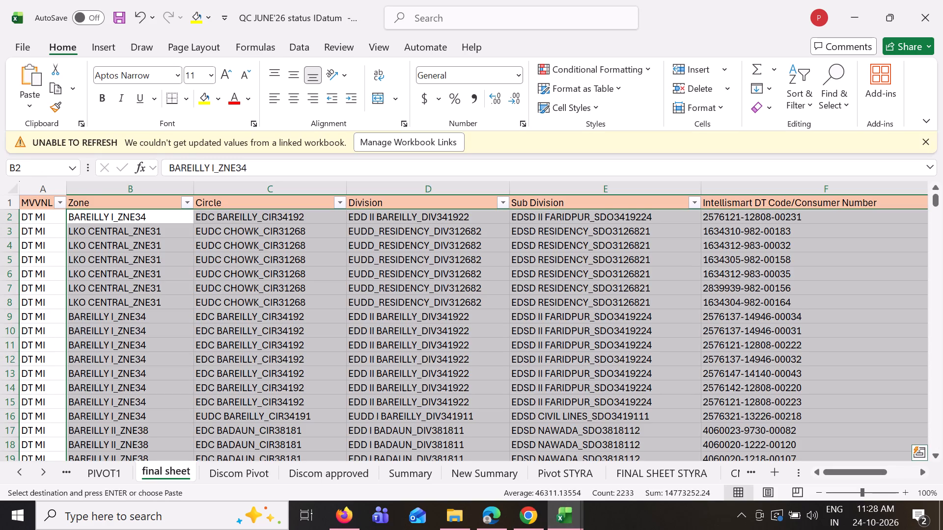
Enter NSC in A321, just below the last DT MI row, and fill it down the MVVNL column.
key("ctrl+Down")
key("Left")
key("Down")
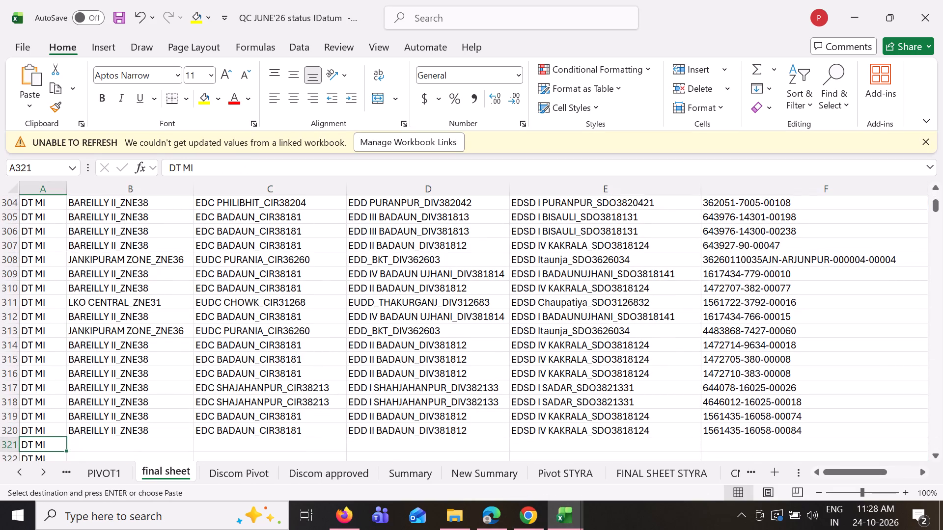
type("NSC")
scroll(392, 295, "down", 5)
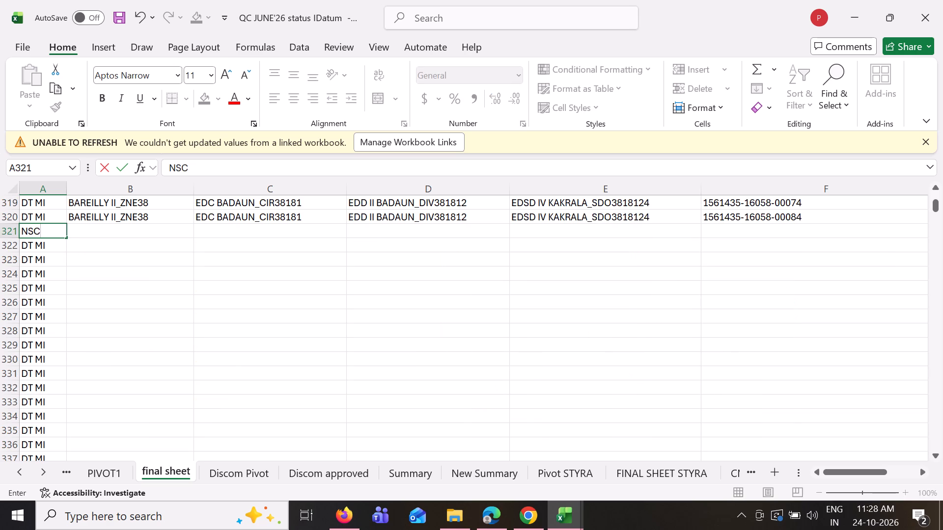
double_click(65, 238)
Copy the selected Zone through NSC Status rows from NSC_MI_Report_2026-10-24 and paste them at B321 of the final sheet.
left_click(98, 234)
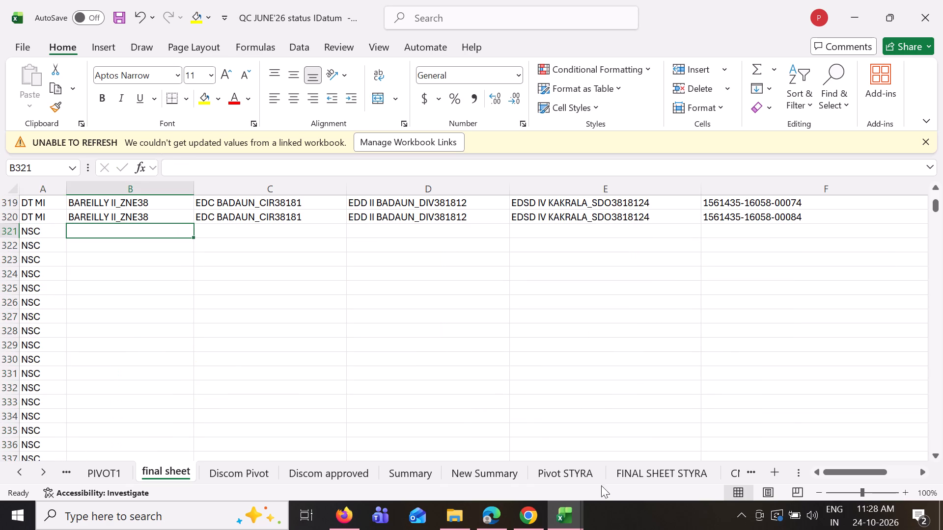
left_click(564, 529)
left_click(611, 453)
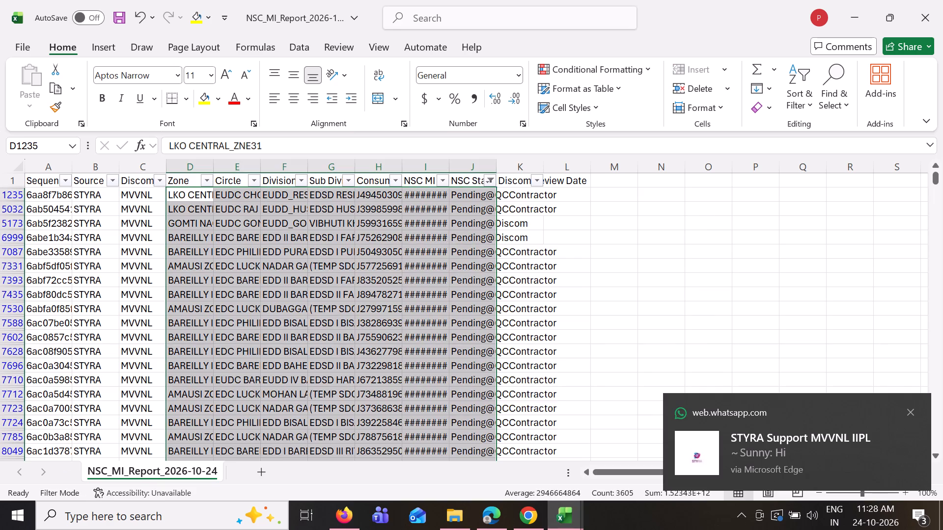
key("ctrl+c")
left_click(559, 517)
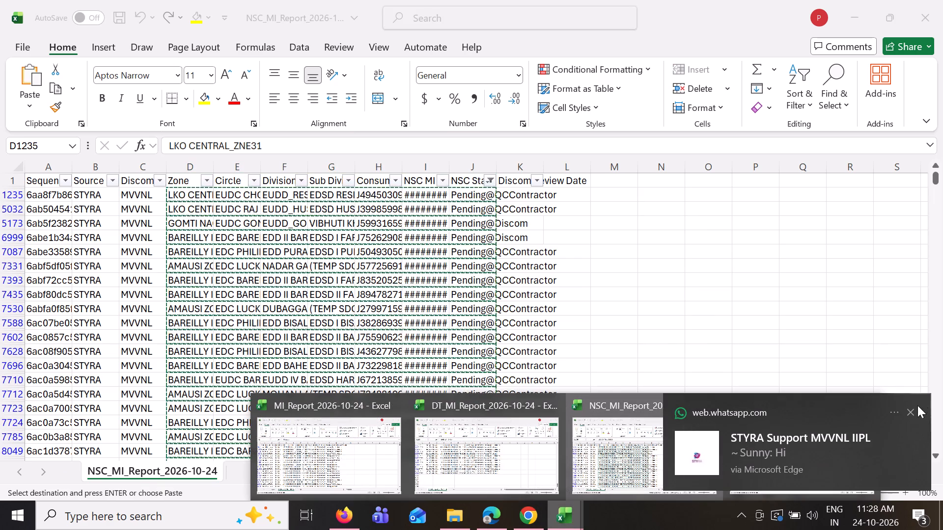
left_click(911, 412)
left_click(576, 512)
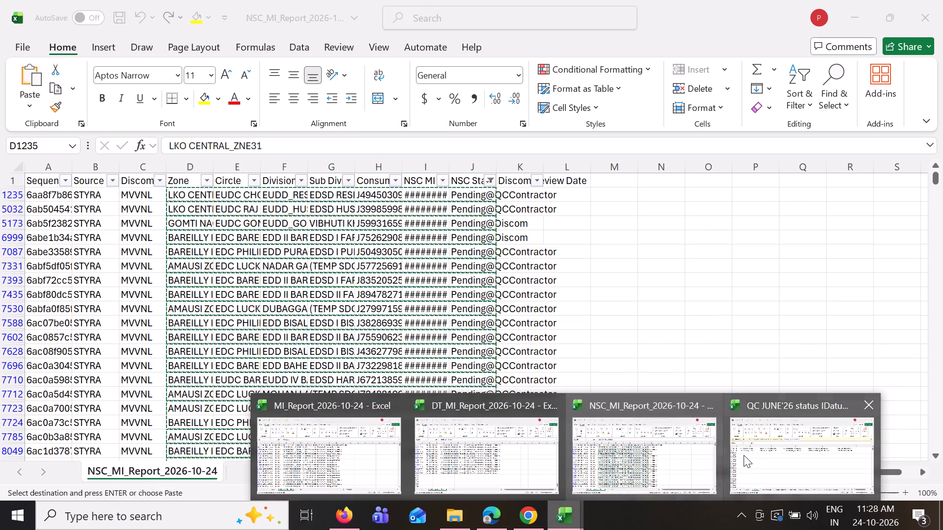
left_click(747, 455)
key("ctrl+v")
Enter MI in A836, just below the last NSC row, and fill it down the MVVNL column.
key("ctrl+Down")
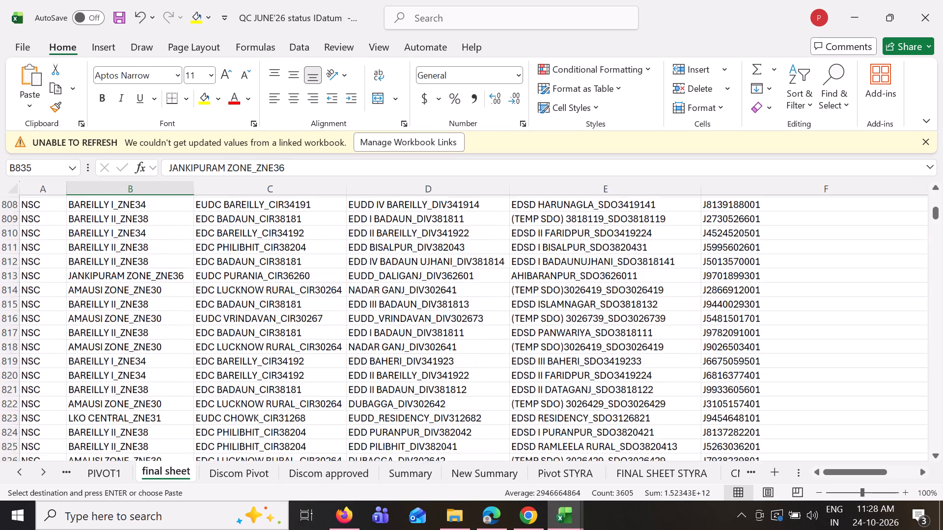
key("Left")
key("Down")
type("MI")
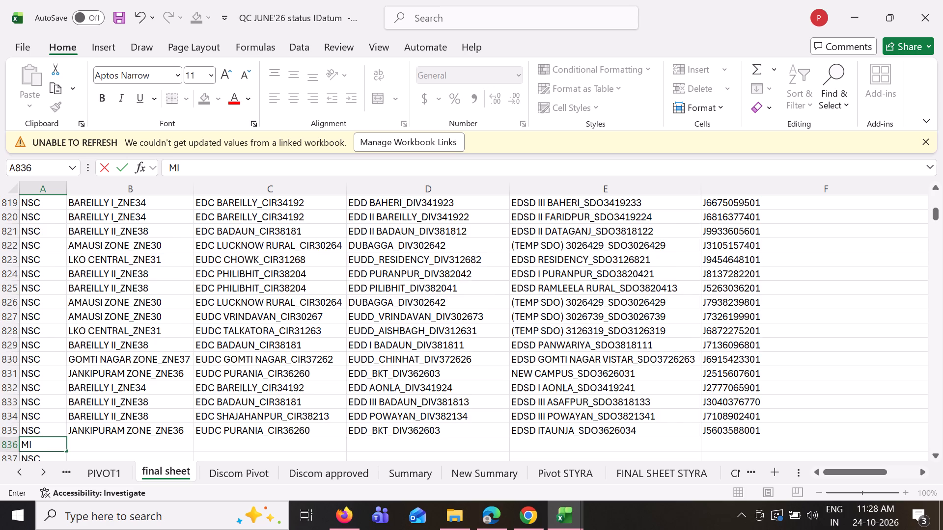
scroll(503, 323, "down", 5)
double_click(63, 238)
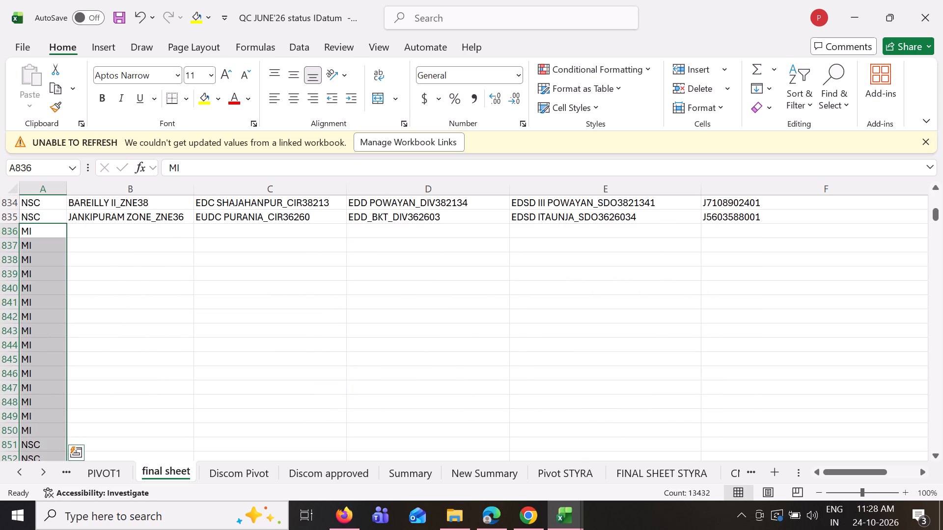
In MI_Report_2026-10-24, copy all filtered pending rows from the Zone column through MI Status.
left_click(560, 515)
left_click(376, 460)
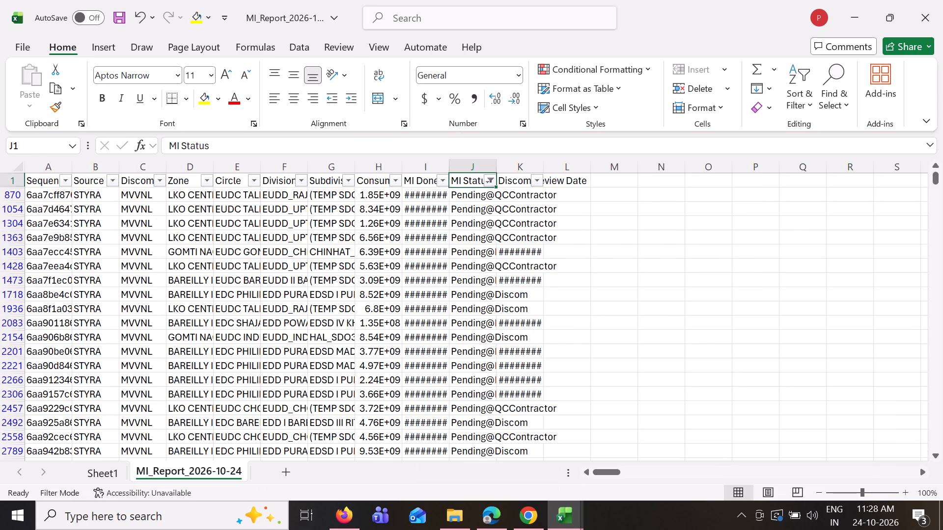
left_click(194, 191)
key("ctrl+shift+Right")
key("ctrl+shift+Down")
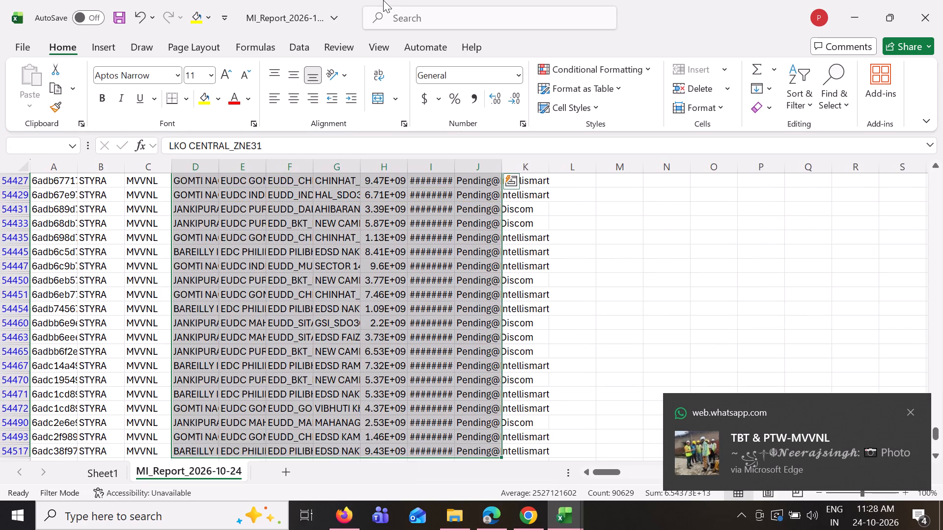
key("ctrl+c")
scroll(649, 103, "down", 2)
scroll(503, 282, "down", 4)
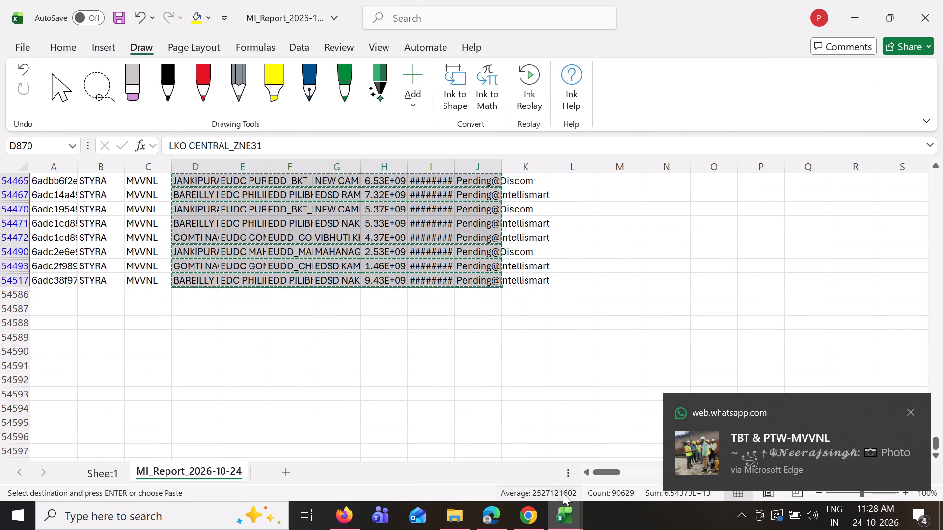
Select B836 in the final sheet, recopy the selected MI_Report_2026-10-24 rows and paste them there.
left_click(563, 510)
left_click(913, 415)
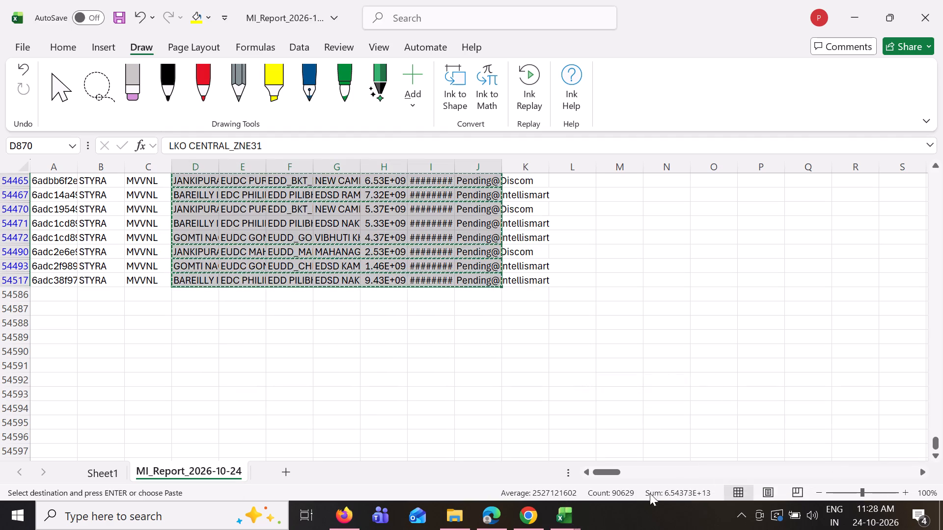
left_click(577, 512)
left_click(798, 457)
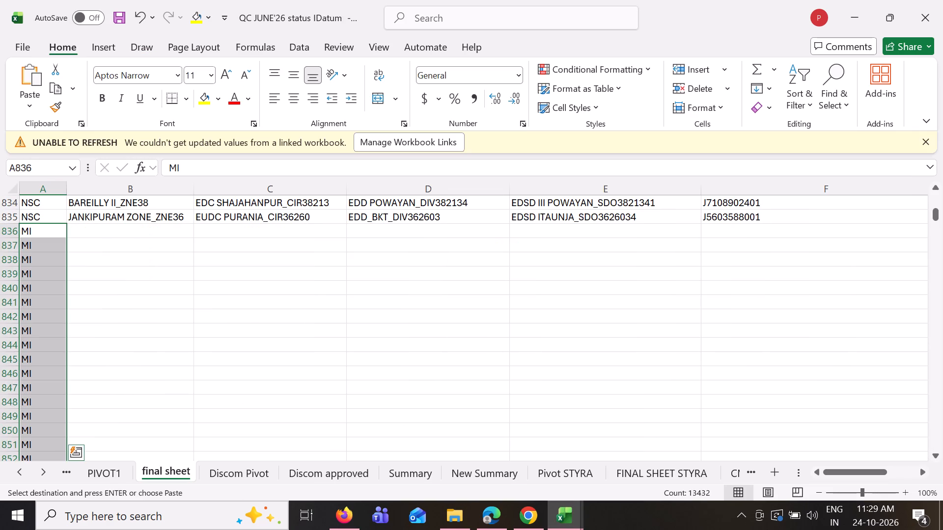
left_click(138, 240)
left_click(136, 231)
key("ctrl+c")
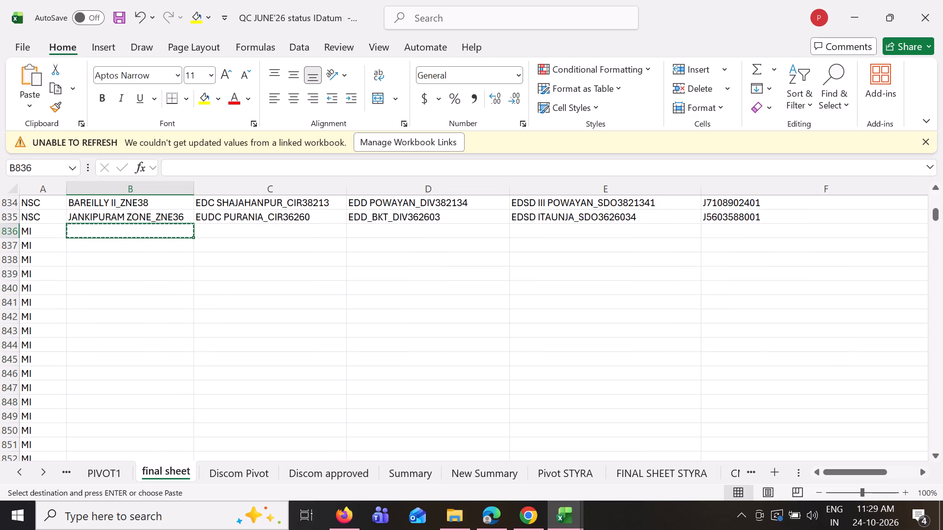
left_click(554, 520)
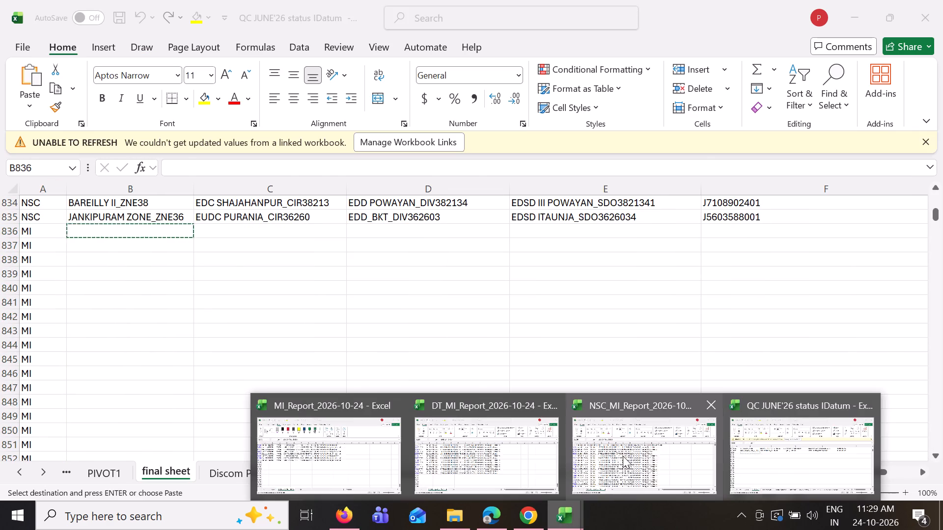
left_click(623, 456)
left_click(574, 507)
left_click(363, 450)
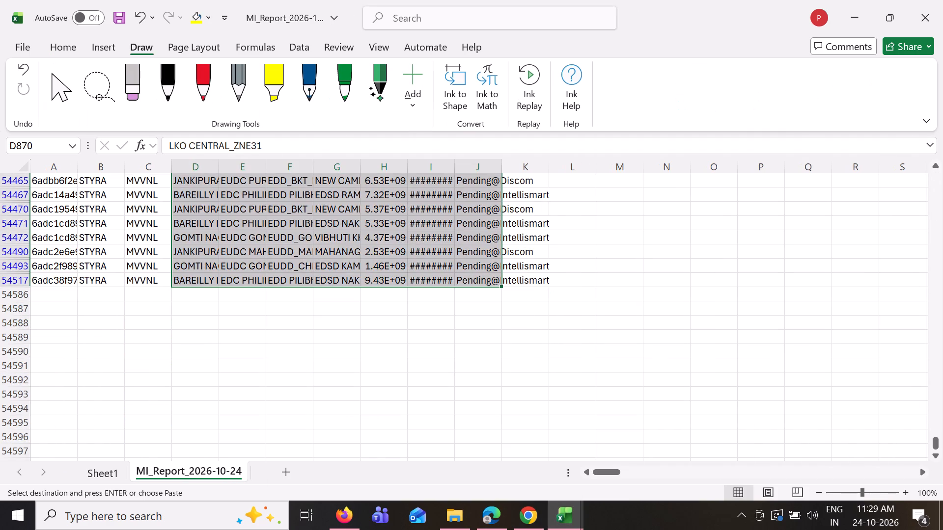
key("ctrl+c")
left_click(561, 511)
left_click(759, 456)
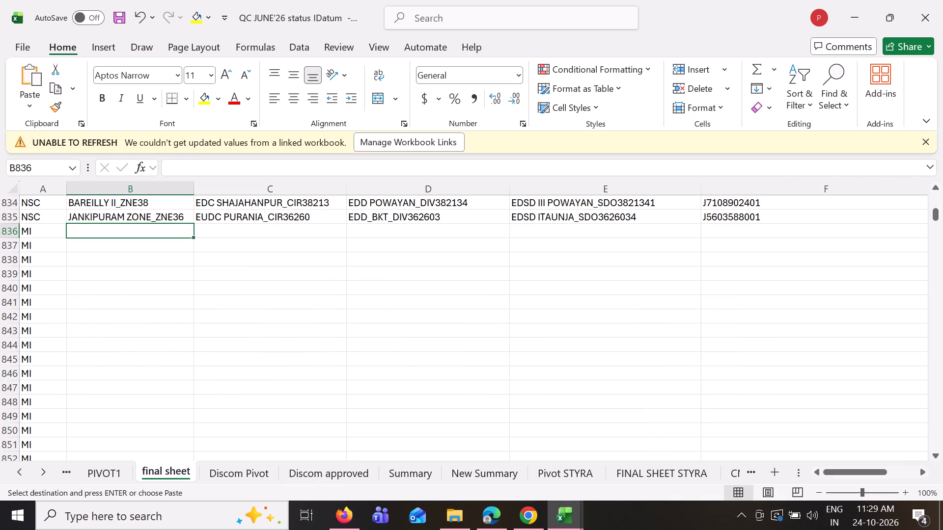
key("ctrl+v")
Clear the leftover old rows below the pasted MI data in the final sheet, from row 13783 down across all columns.
key("ctrl+Down")
key("Left")
key("Down")
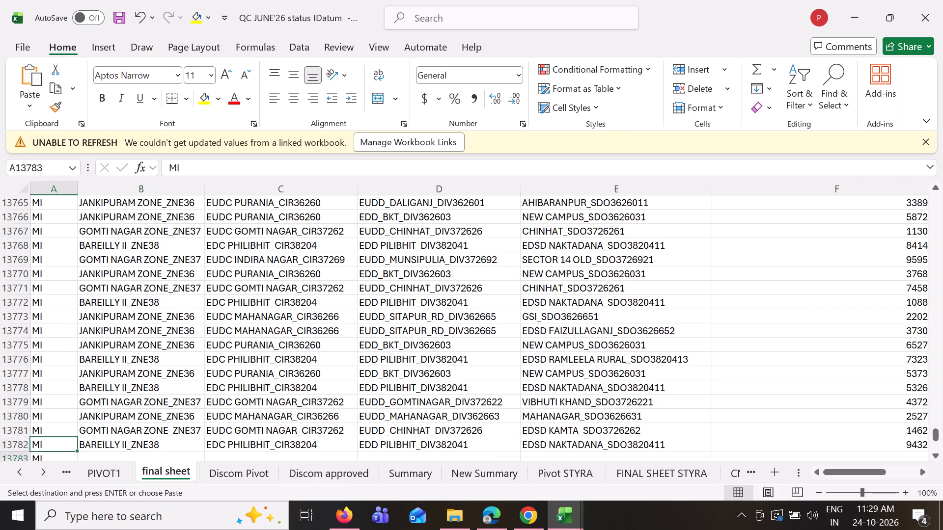
key("ctrl+shift+Down")
key("ctrl+shift+Right")
key("ctrl+shift+Right")
key("Delete")
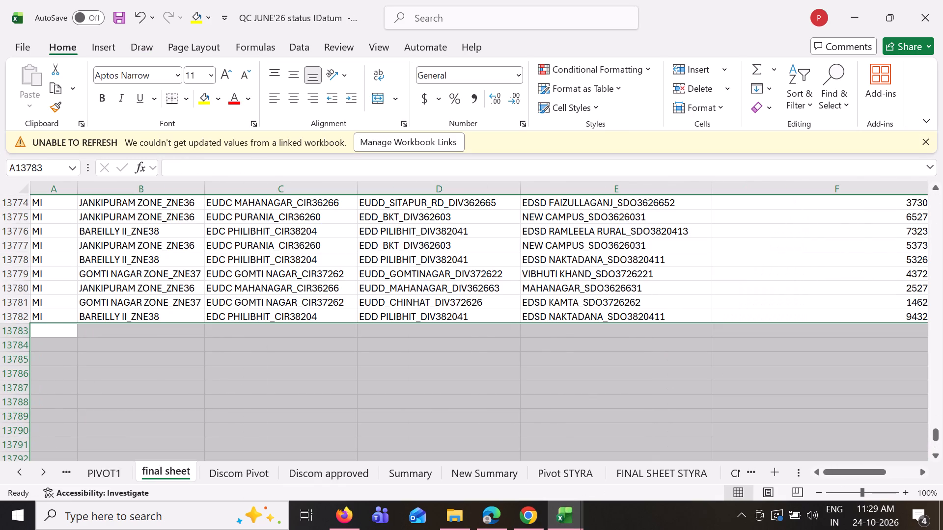
Refresh the pivot table on the PIVOT1 sheet.
left_click(103, 467)
right_click(272, 317)
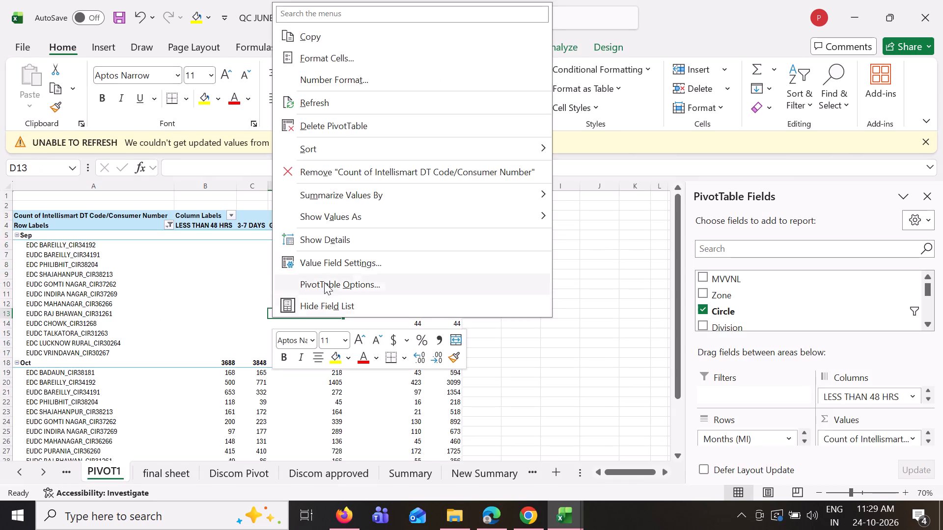
left_click(360, 102)
scroll(353, 286, "down", 4)
scroll(334, 242, "up", 4)
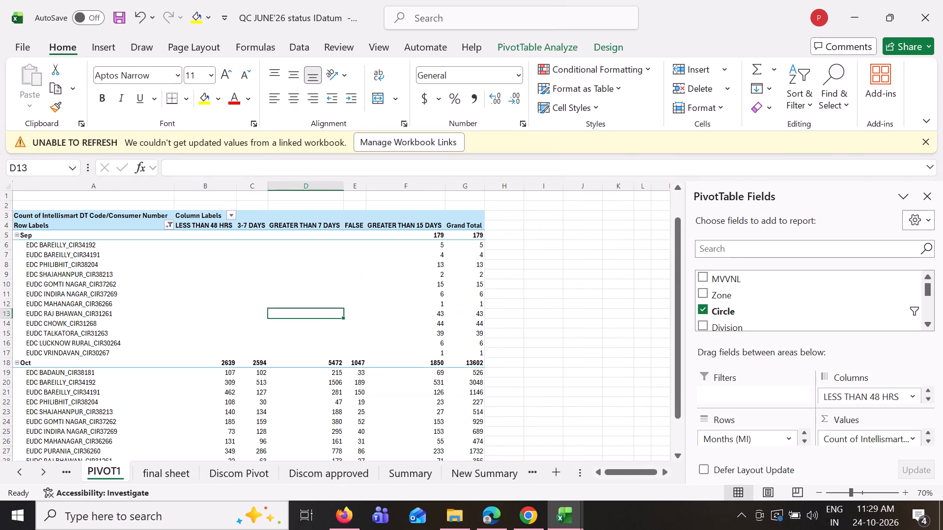
Examine the ageing formula, ageing category and date column at the last data row of the final sheet.
left_click(438, 476)
left_click(182, 468)
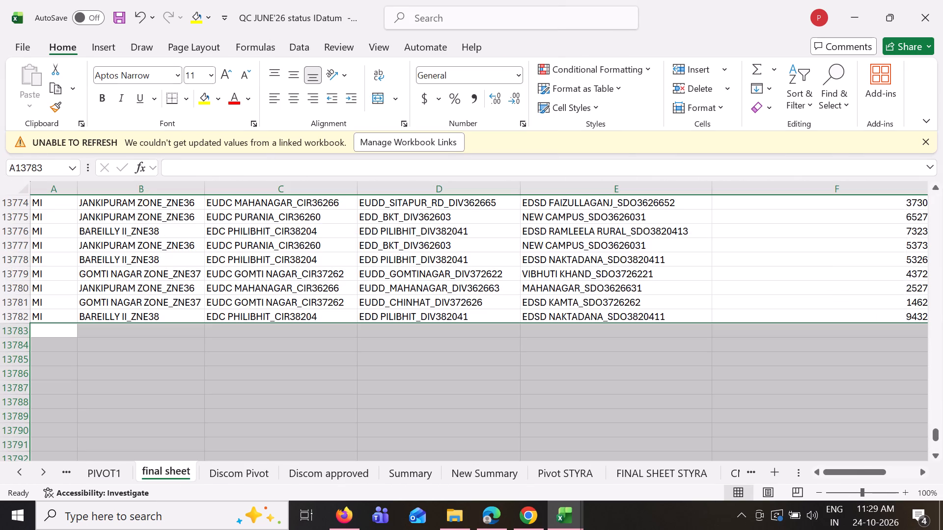
key("ctrl+Up")
key("ctrl+Right")
key("Right")
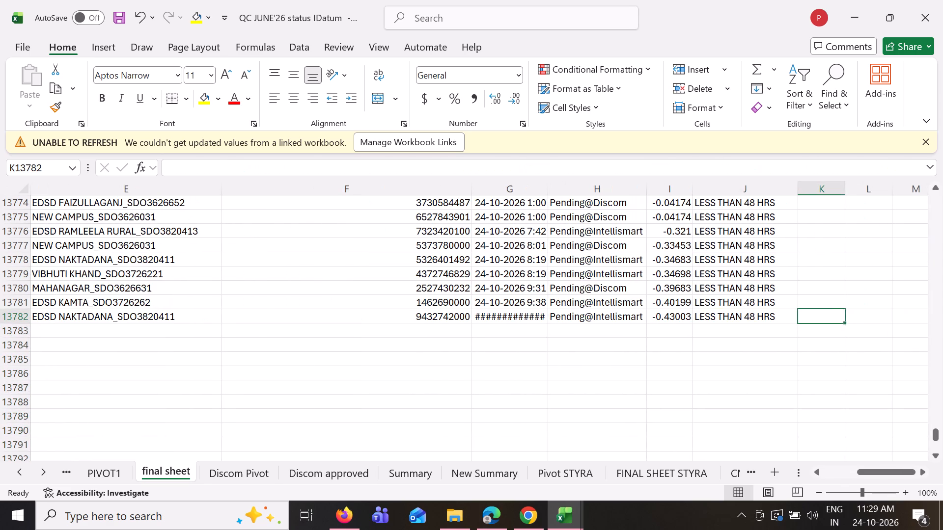
key("Left")
key("Left")
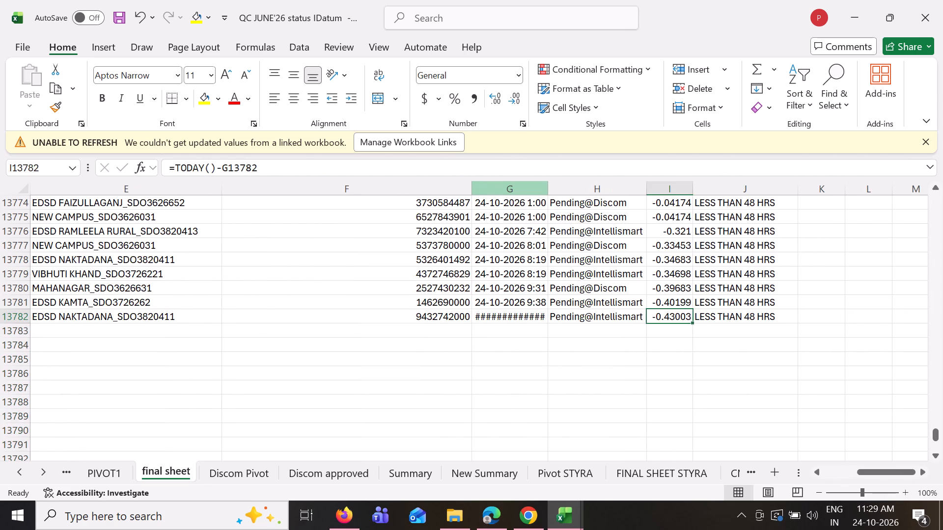
left_click(497, 184)
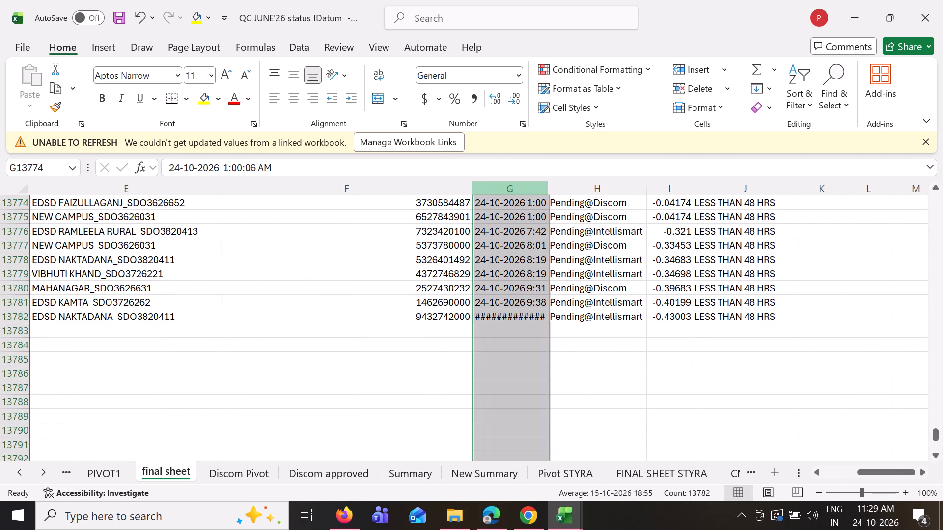
Open the Discom approved sheet, and in DT_MI_Report_2026-10-24 filter the QC Status column to Approved records only.
left_click(339, 466)
left_click(560, 529)
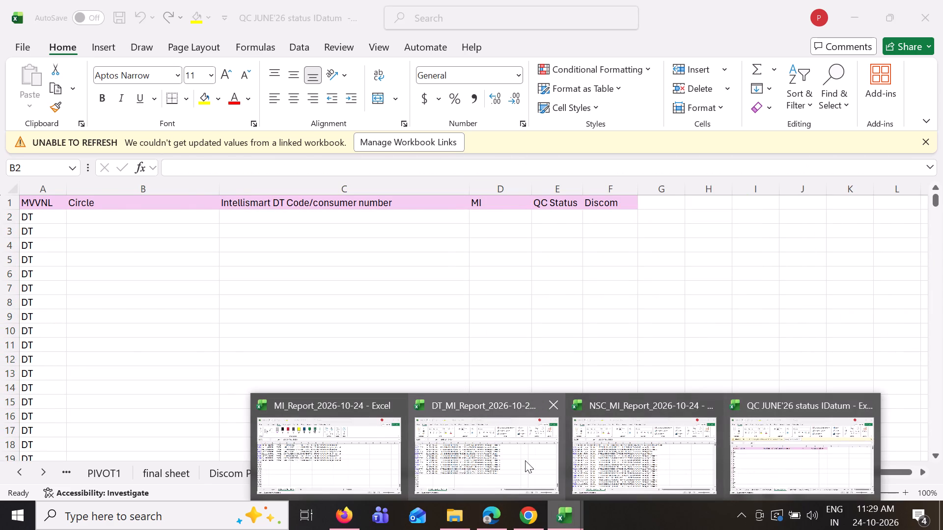
left_click(523, 457)
left_click_drag(940, 440, 919, 159)
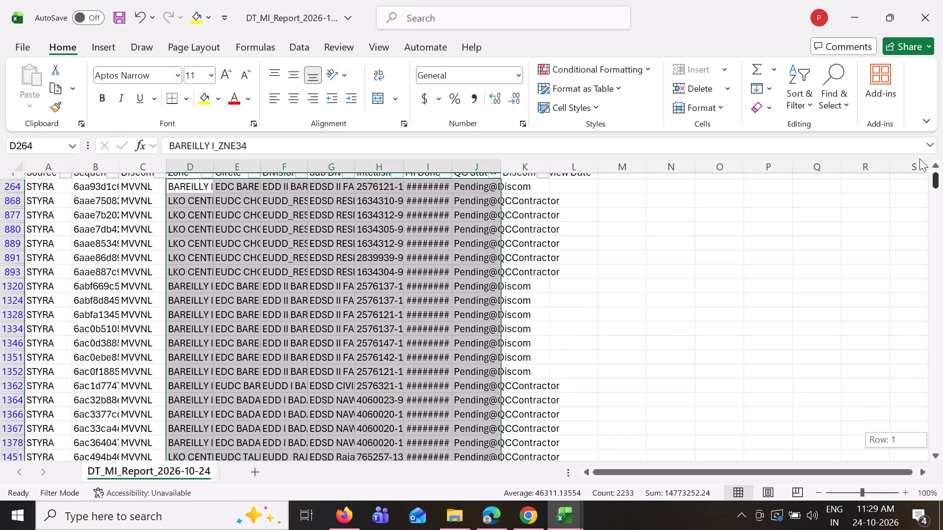
left_click_drag(919, 159, 915, 154)
left_click(492, 179)
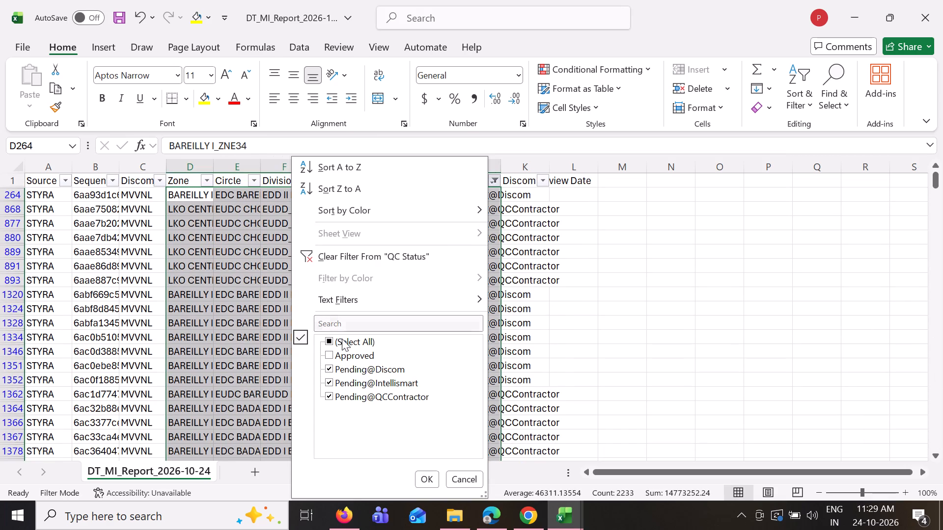
left_click(342, 339)
left_click(348, 340)
left_click(347, 354)
left_click(428, 482)
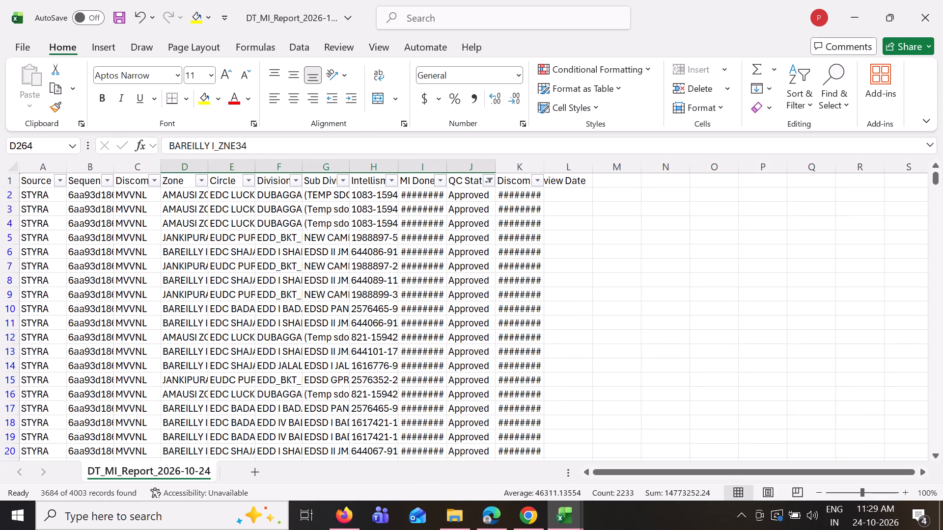
Filter the DT MI report's Discom Review Date column to show only the latest day in October 2026.
left_click(534, 182)
left_click(390, 343)
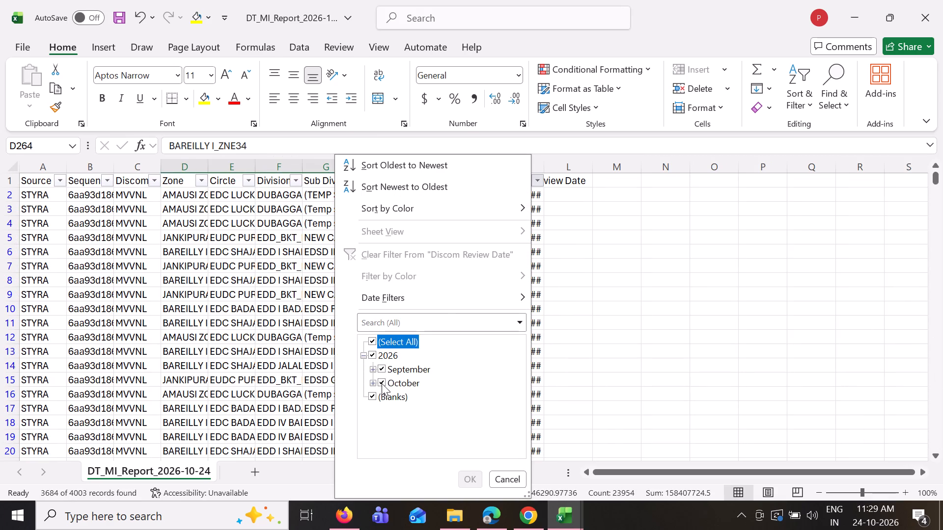
left_click(372, 384)
scroll(406, 408, "down", 5)
left_click(394, 425)
left_click(480, 486)
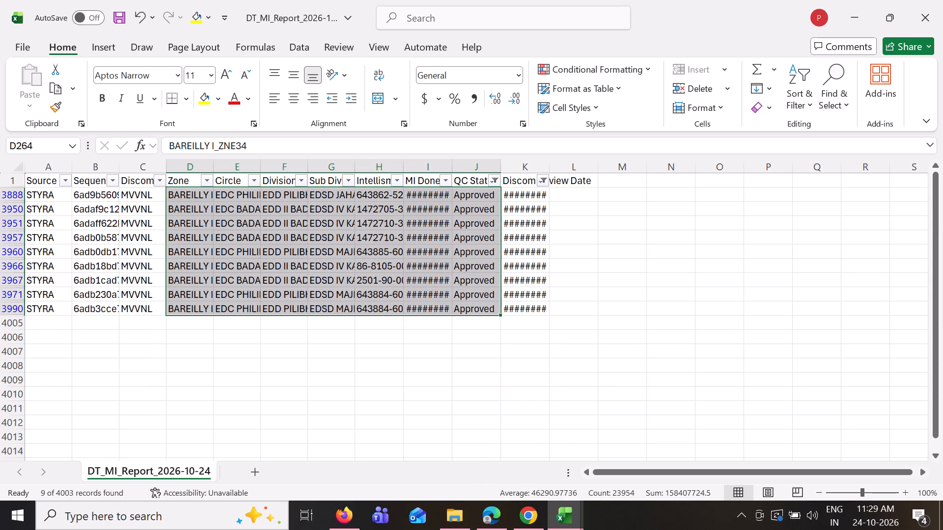
Delete the Division and Sub Division columns from the DT MI report.
left_click_drag(276, 172, 348, 178)
right_click(320, 175)
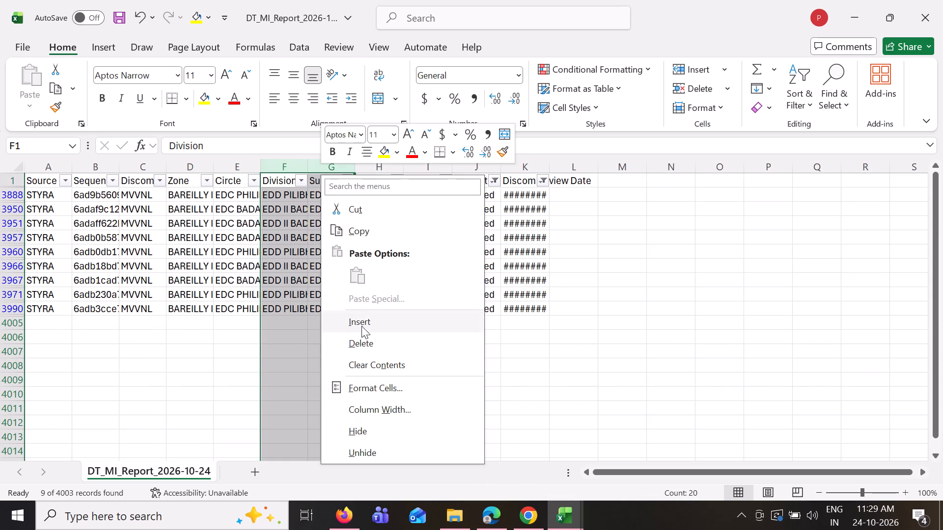
left_click(364, 343)
Copy the filtered DT MI rows from Circle through Discom Review Date and paste them at B2 of the Discom approved sheet.
left_click_drag(237, 194, 427, 304)
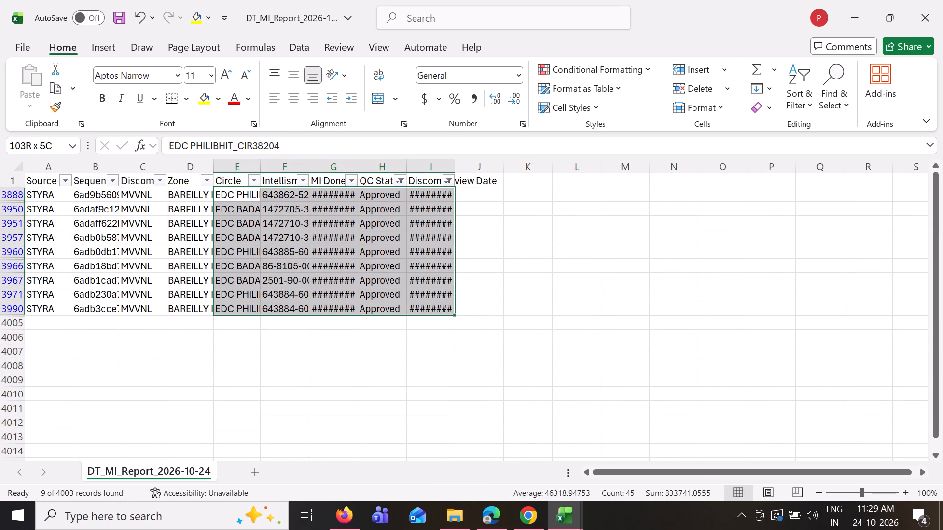
left_click_drag(427, 304, 427, 305)
key("ctrl+c")
left_click(562, 516)
left_click(747, 450)
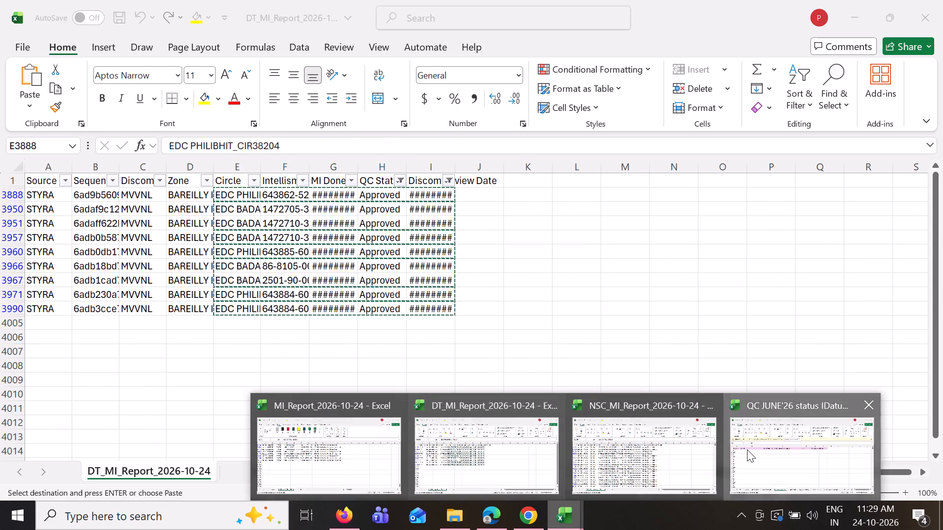
key("ctrl+v")
Enter NSC in A11 of the Discom approved sheet and fill it down the MVVNL column.
left_click(48, 348)
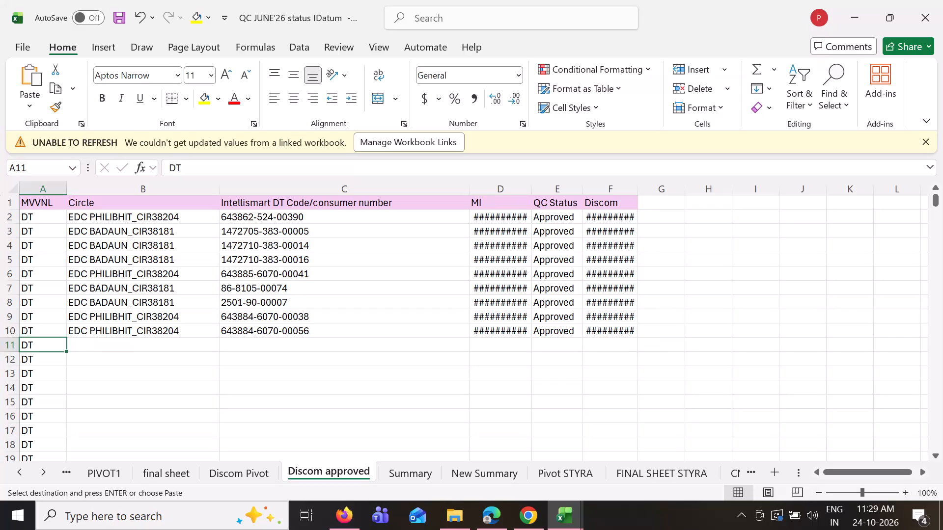
key("n")
type("SC")
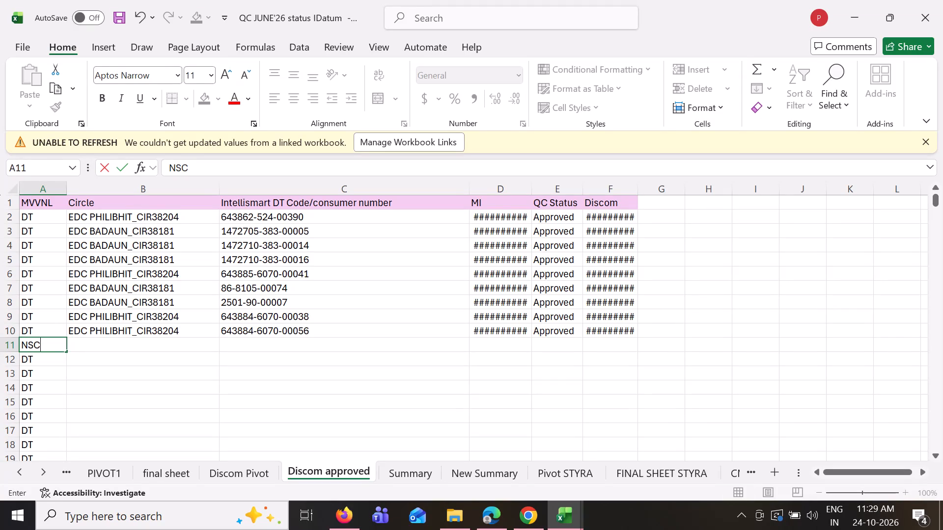
left_click(110, 346)
left_click(38, 348)
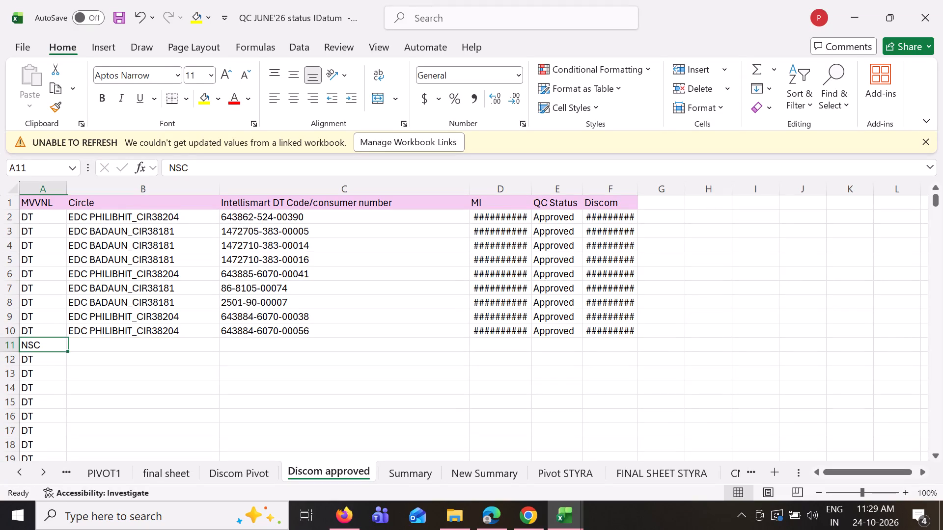
double_click(66, 352)
With B11 of Discom approved selected as the paste target, filter NSC_MI_Report_2026-10-24's NSC Status column to Approved records only.
left_click(116, 337)
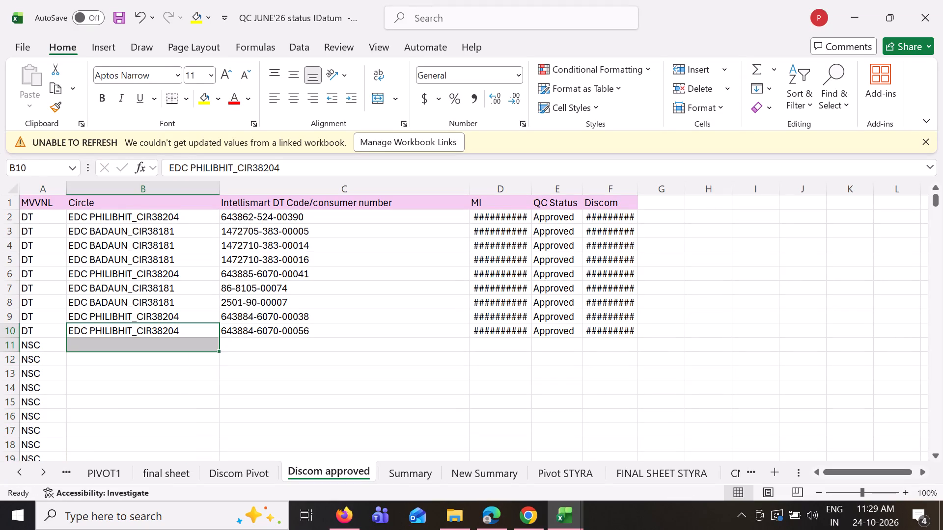
left_click(204, 342)
left_click(565, 519)
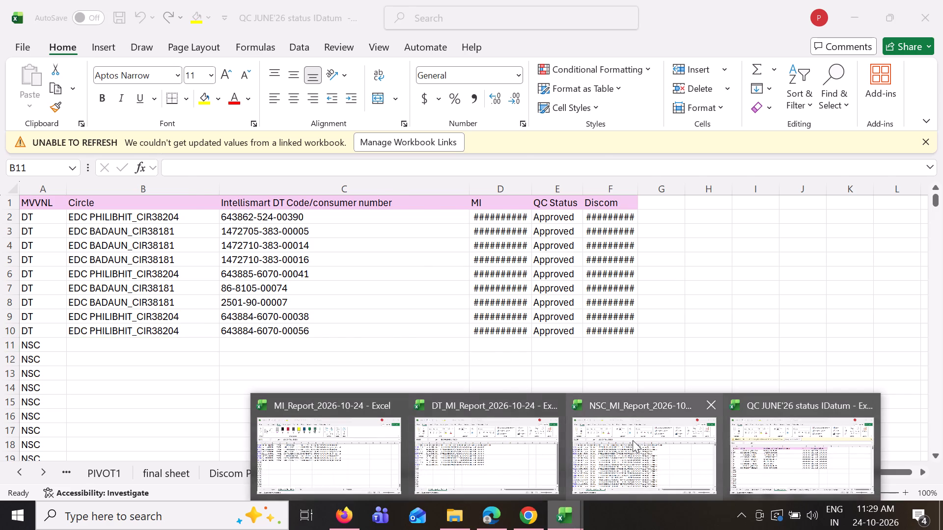
left_click(634, 440)
left_click(488, 183)
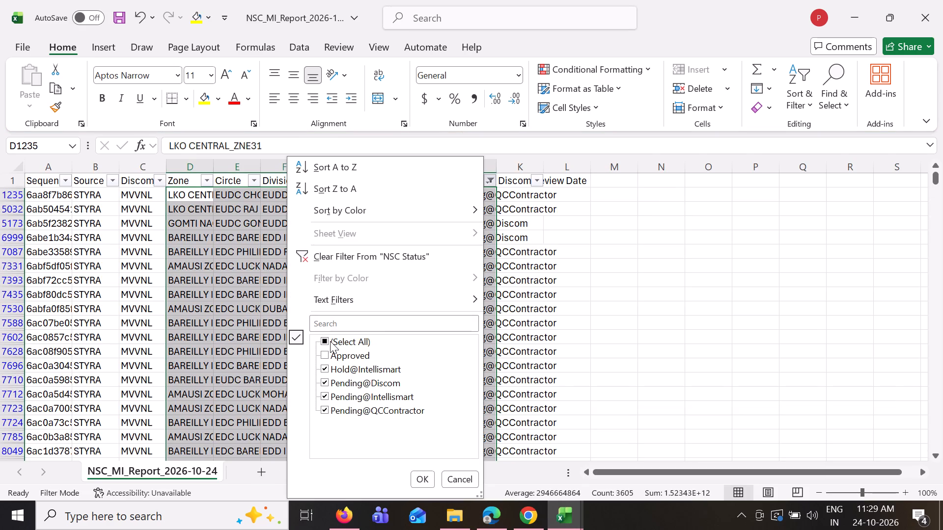
left_click(330, 341)
left_click(338, 338)
left_click(337, 352)
left_click(426, 470)
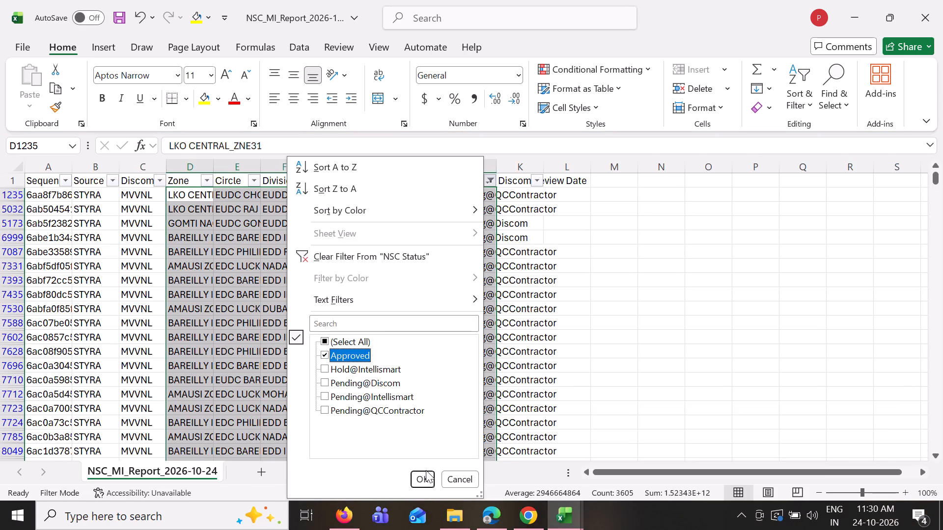
left_click(441, 490)
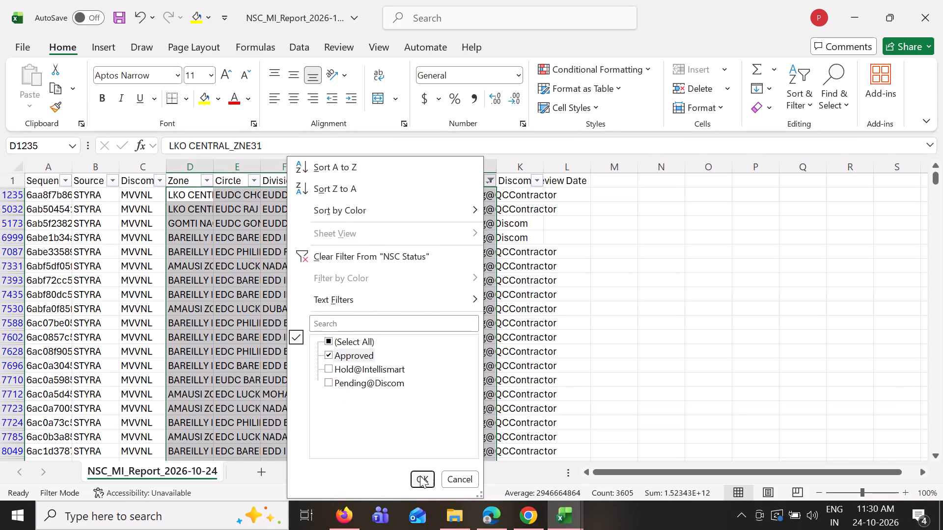
left_click(420, 476)
Filter the NSC report's Discom Review Date column to show only 24 October 2026.
left_click(525, 179)
left_click(524, 185)
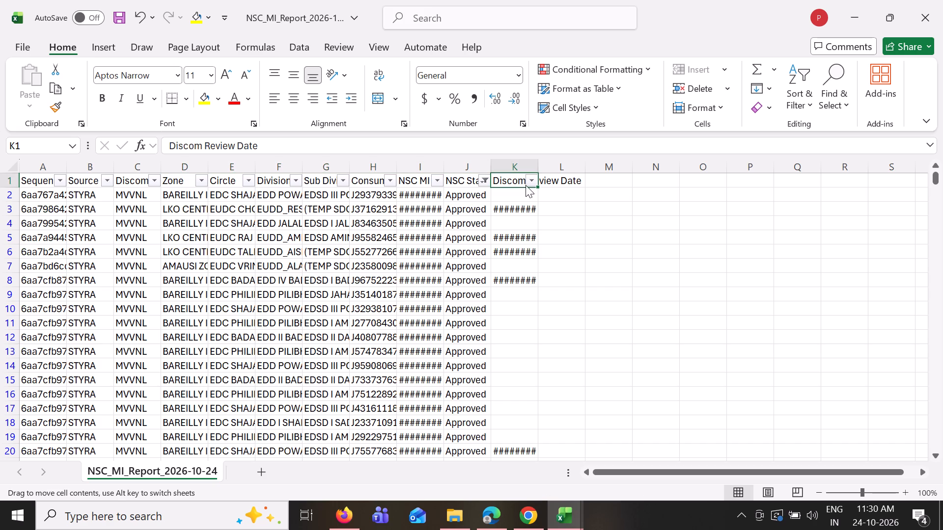
left_click(528, 184)
left_click(391, 338)
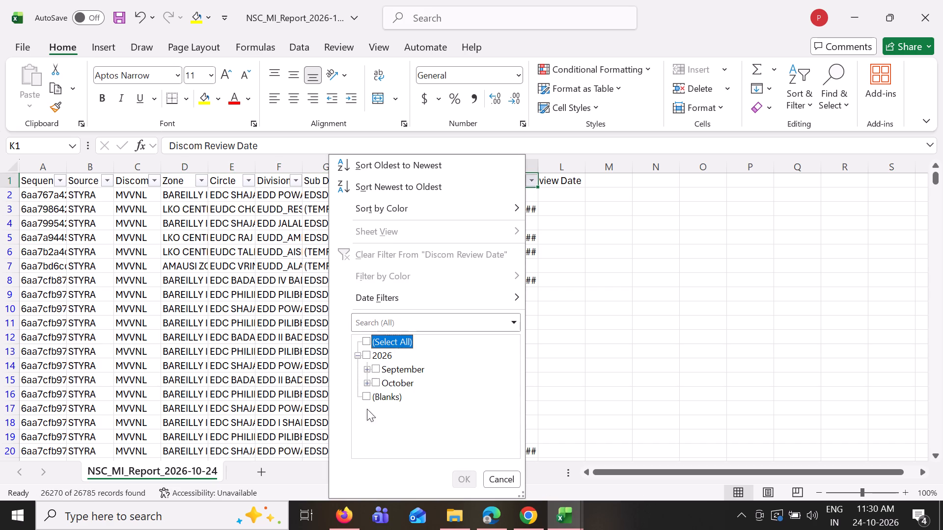
left_click_drag(369, 379, 365, 383)
scroll(409, 415, "down", 6)
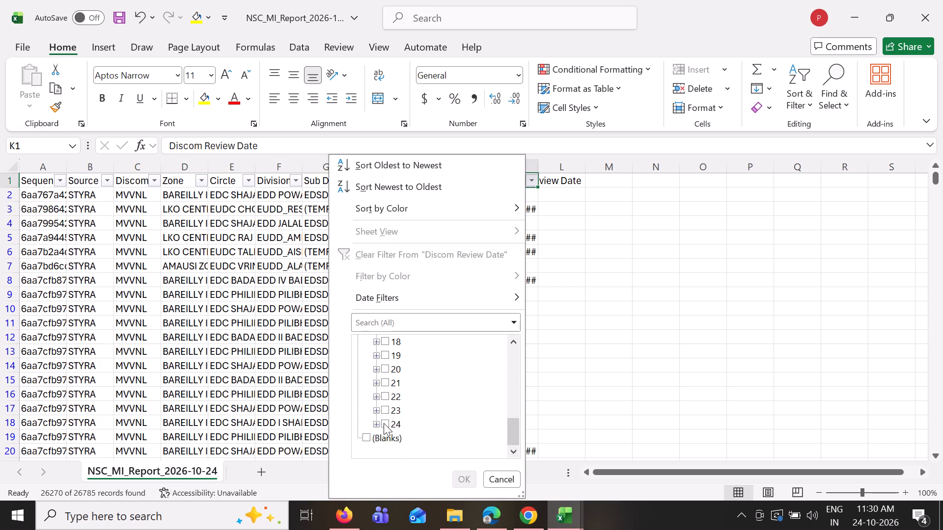
left_click(384, 423)
left_click(464, 482)
Delete the Division and Sub Division columns from the NSC report.
left_click_drag(281, 170, 328, 167)
right_click(317, 166)
left_click(369, 336)
Copy the filtered NSC report rows from Circle through Discom Review Date and paste them at B11 of the Discom approved sheet.
left_click_drag(247, 197, 394, 282)
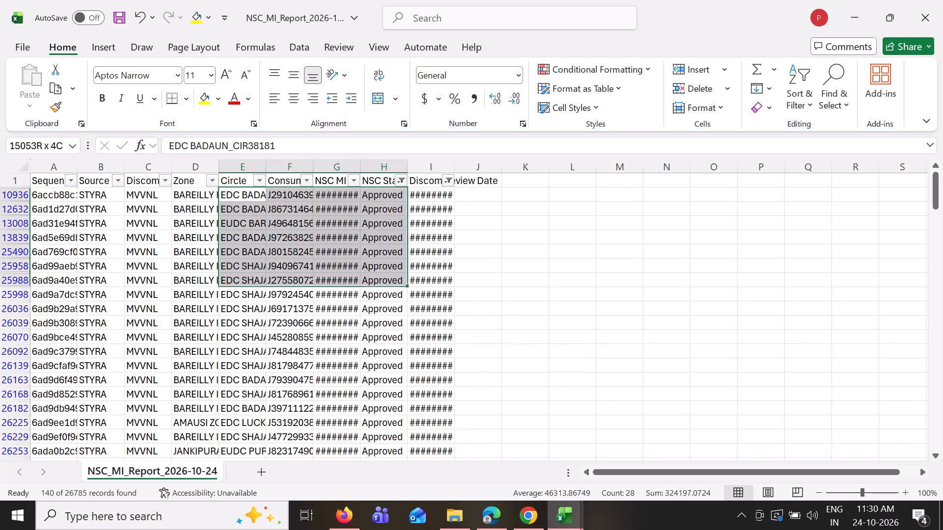
left_click_drag(394, 282, 429, 293)
key("ctrl+shift+Down")
key("ctrl+c")
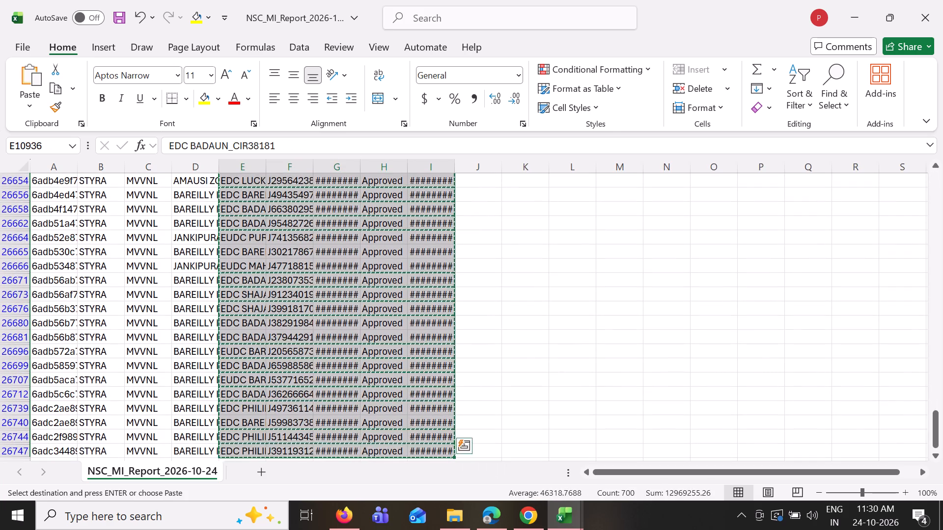
scroll(465, 310, "down", 2)
left_click(571, 529)
left_click(754, 462)
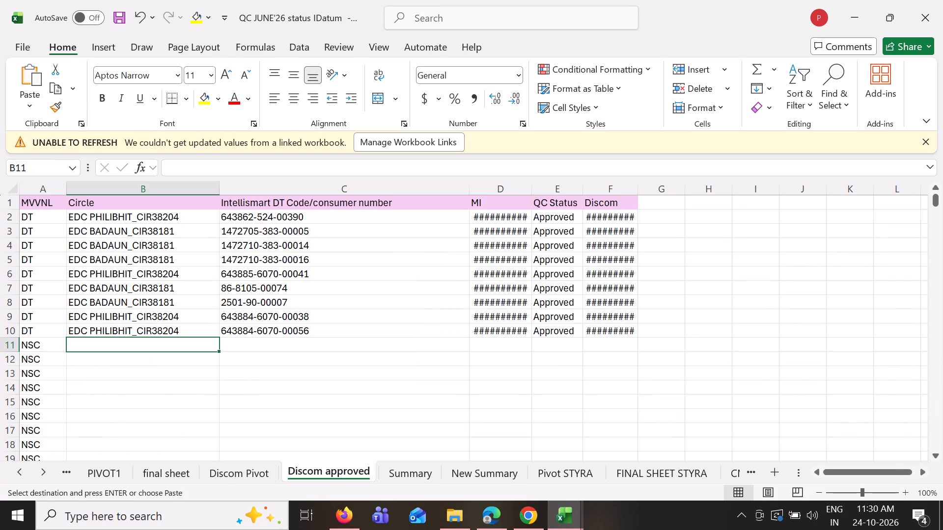
key("ctrl+v")
Enter MI in A151 of Discom approved, just below the pasted NSC rows, and fill it down the MVVNL column.
key("ctrl+Down")
key("Left")
key("Down")
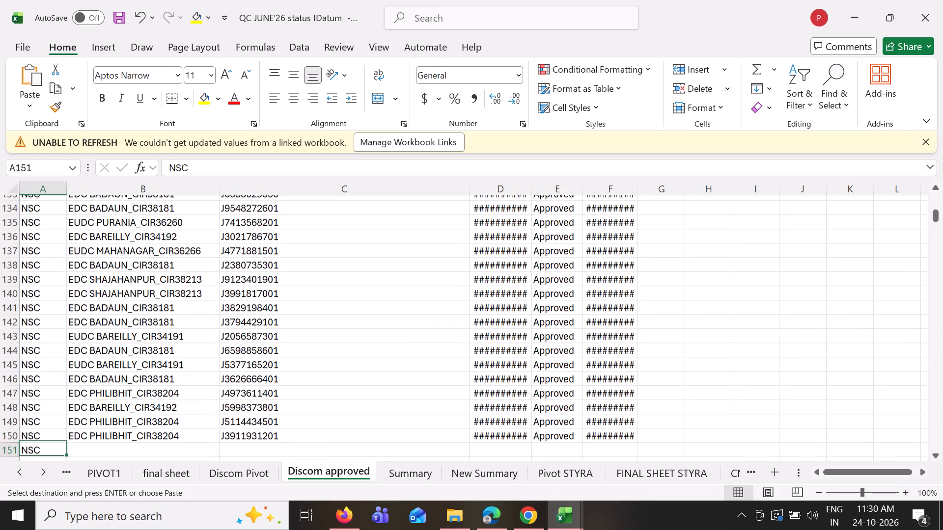
type("mi")
scroll(274, 236, "down", 3)
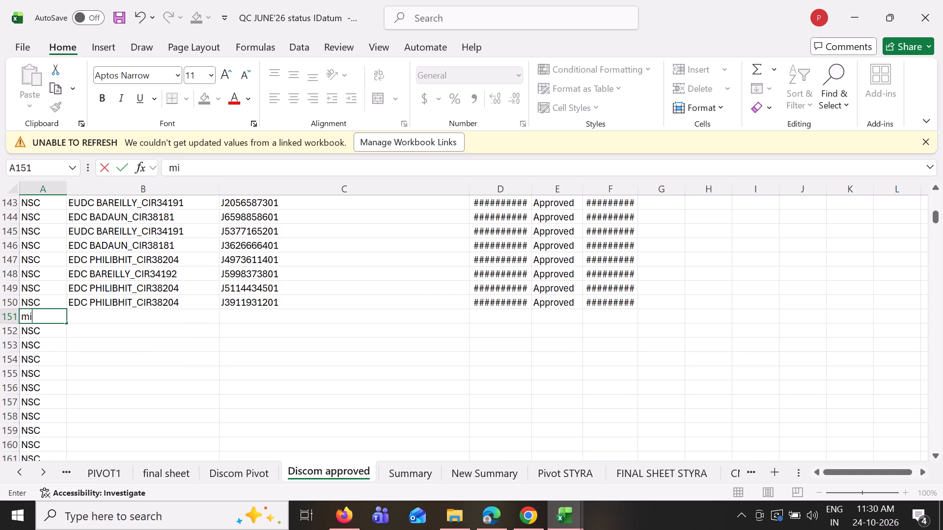
key("BackSpace")
key("BackSpace")
key("BackSpace")
type("MI")
double_click(67, 321)
With B151 of Discom approved selected as the paste target, filter MI_Report_2026-10-24's MI Status column to Approved records only.
left_click(98, 318)
left_click(553, 529)
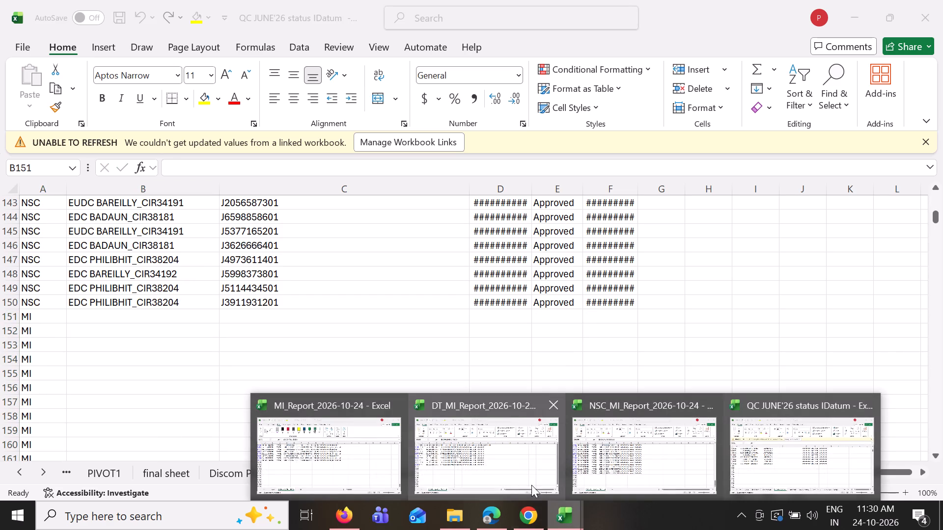
left_click(354, 462)
left_click_drag(936, 444, 932, 429)
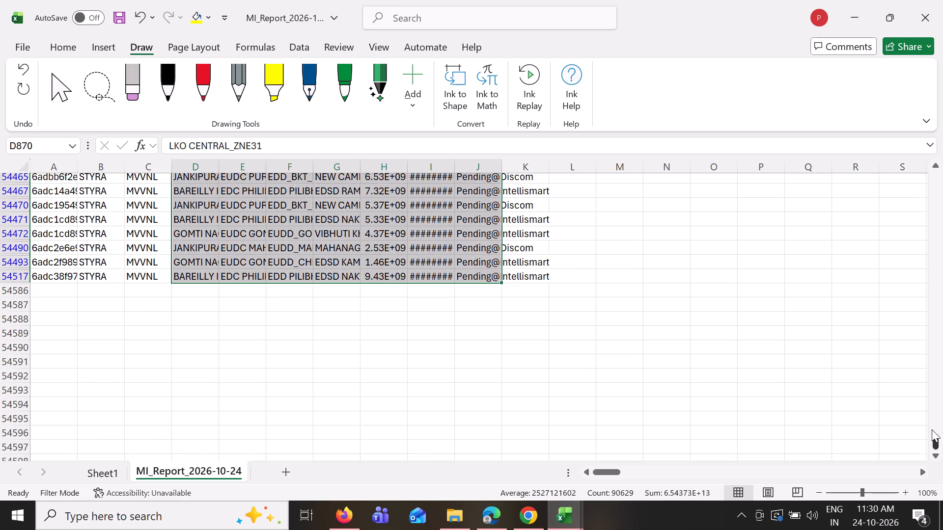
left_click_drag(932, 429, 900, 129)
left_click(493, 180)
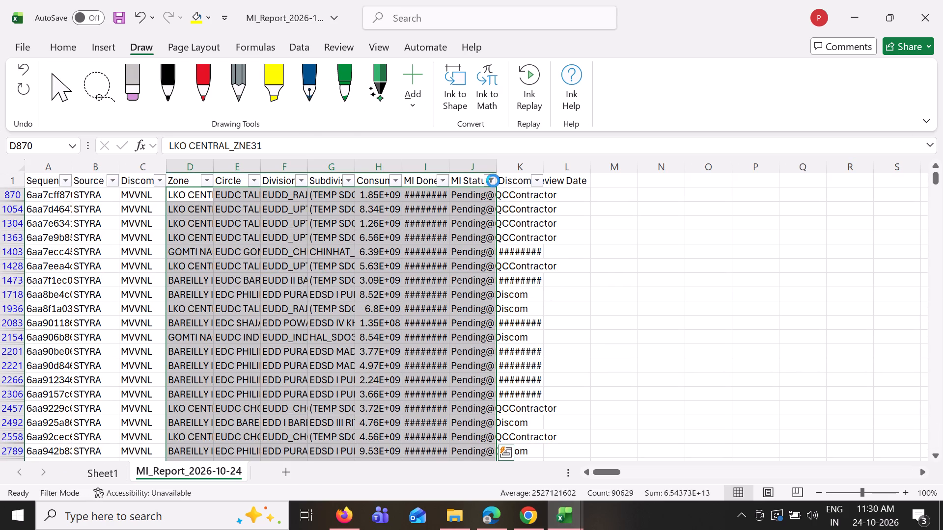
left_click(343, 344)
left_click(340, 343)
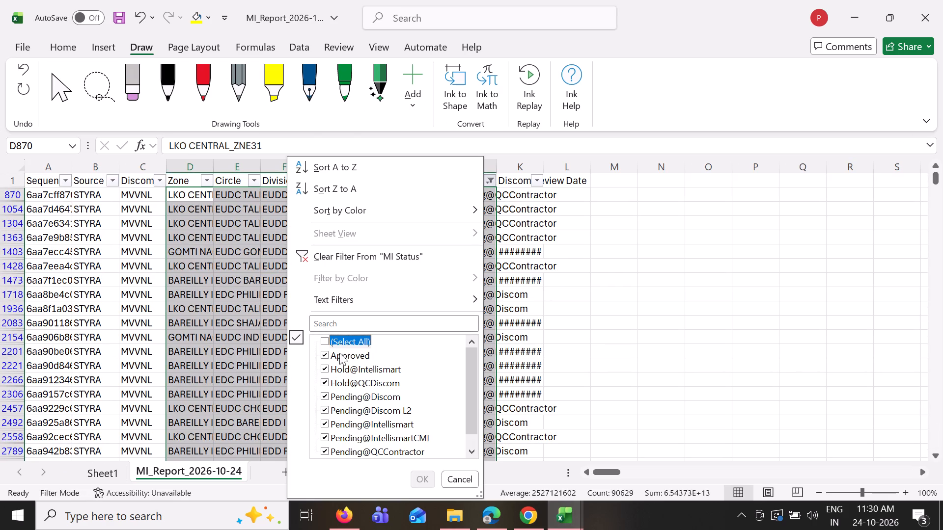
left_click(339, 353)
left_click(421, 475)
Filter the MI report's Discom Review Date column to show only 24 October 2026.
left_click(537, 176)
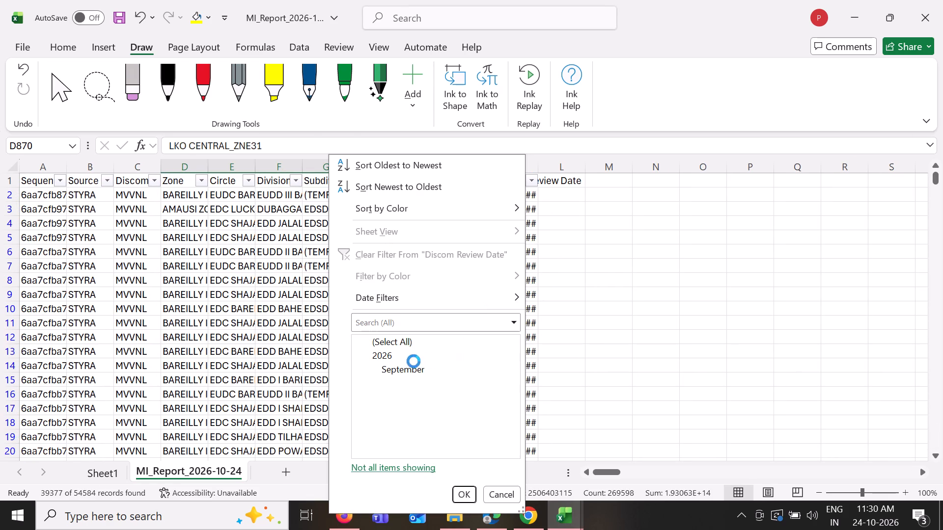
left_click(400, 346)
left_click(366, 383)
scroll(390, 411, "down", 4)
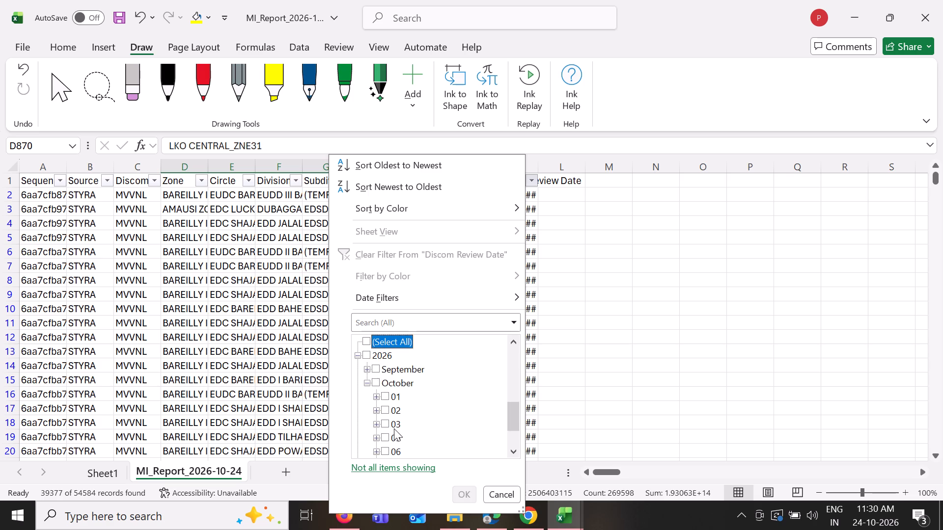
scroll(390, 436, "down", 9)
left_click(381, 424)
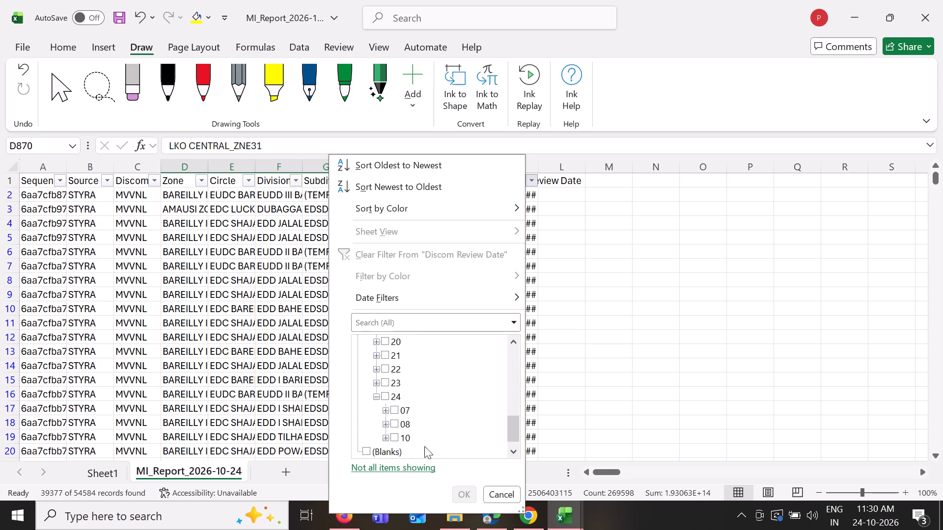
left_click(379, 392)
left_click(388, 423)
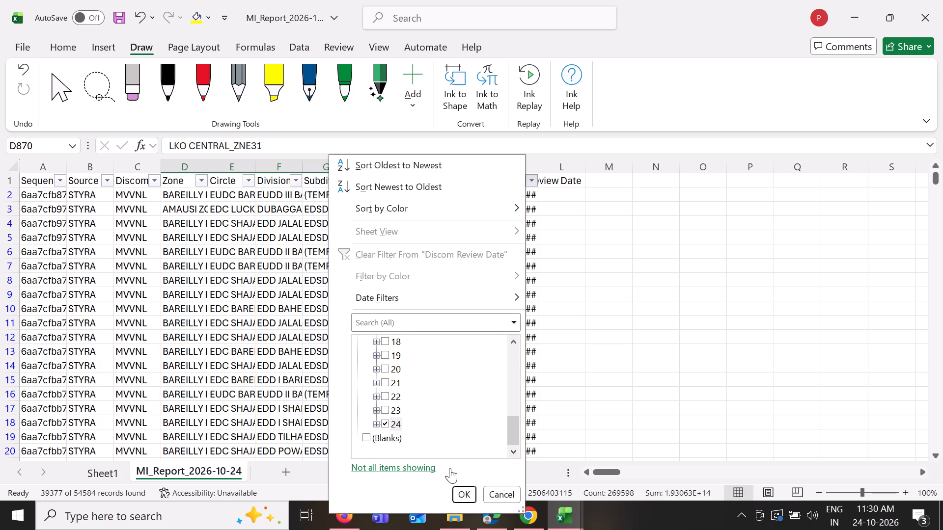
left_click(460, 493)
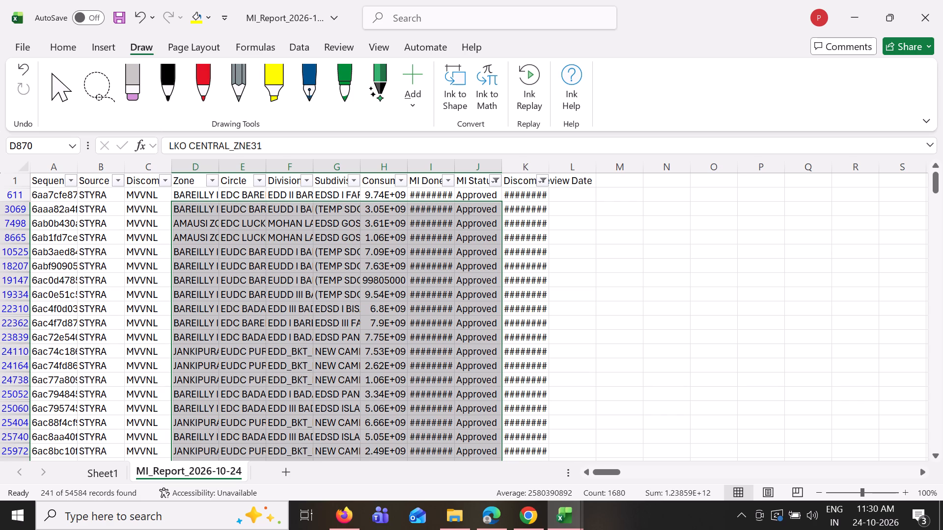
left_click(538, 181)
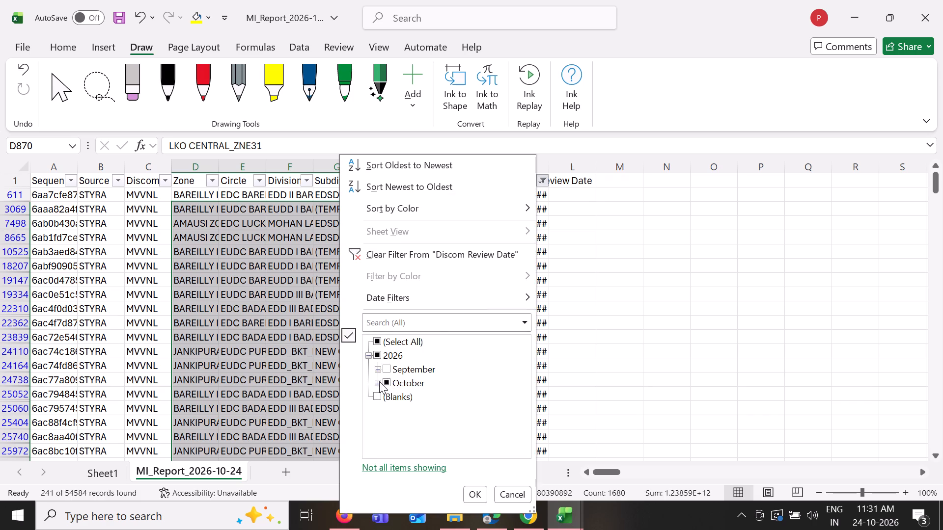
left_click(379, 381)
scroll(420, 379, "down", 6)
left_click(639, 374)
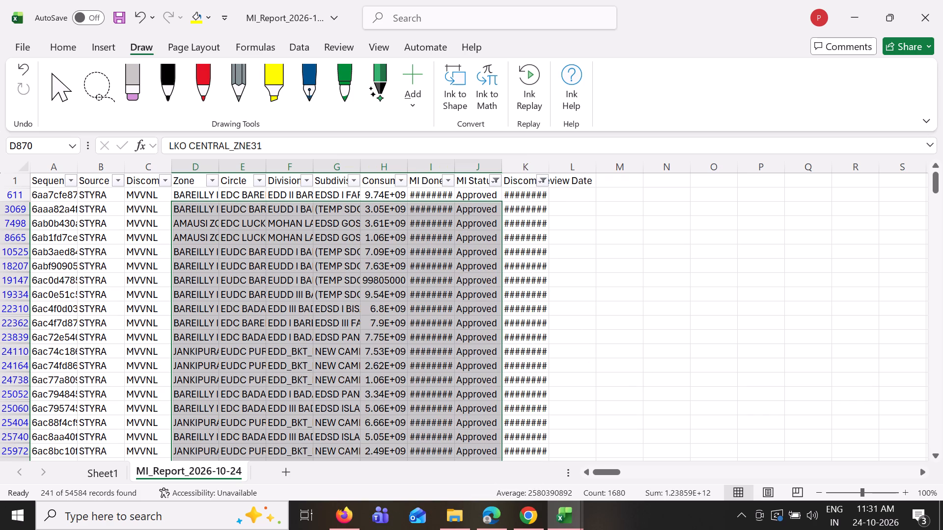
Delete the Division and Subdivision columns from the MI report.
left_click_drag(296, 161, 322, 163)
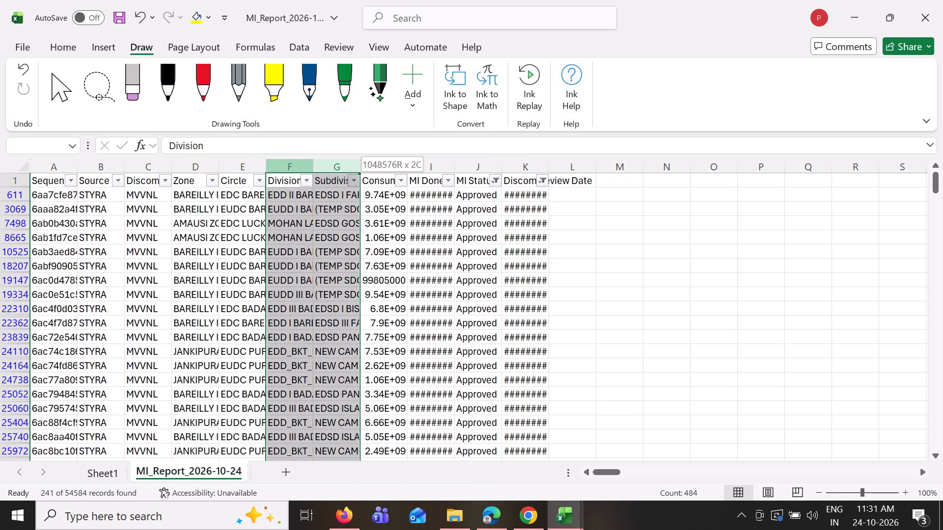
left_click_drag(322, 163, 322, 163)
right_click_drag(313, 166, 312, 171)
left_click(378, 334)
Copy the filtered MI report rows from Circle through Discom Review Date and paste them at B151 of Discom approved.
left_click(256, 201)
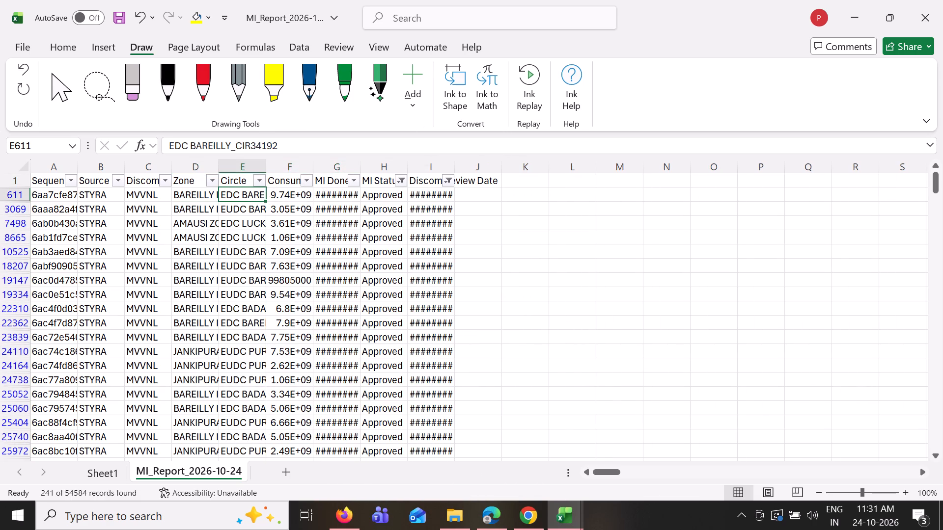
key("ctrl+shift+Right")
key("ctrl+shift+Down")
key("ctrl+c")
scroll(256, 201, "down", 3)
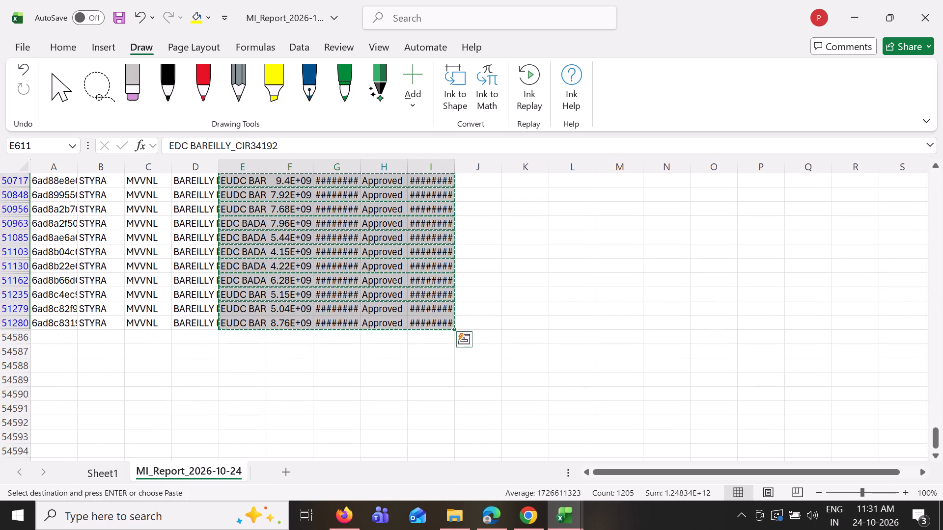
left_click(556, 518)
left_click(755, 454)
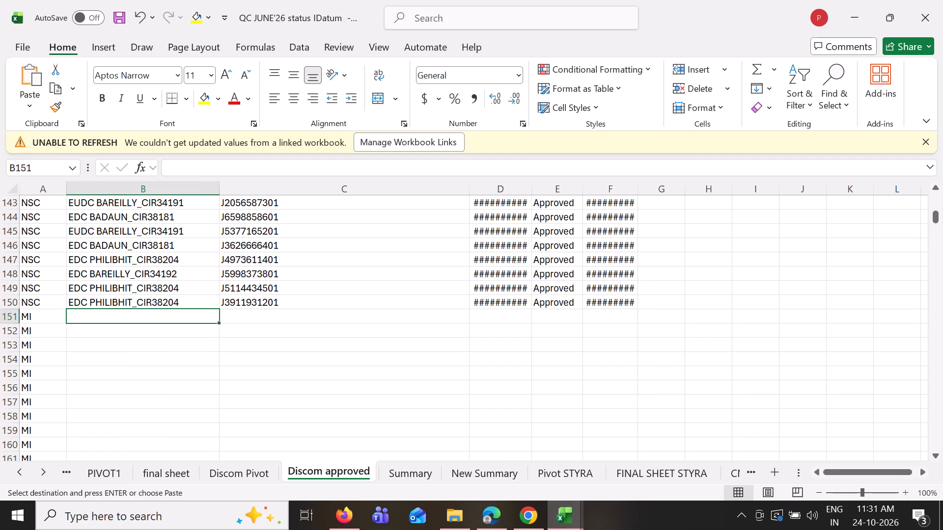
key("ctrl+v")
Clear the surplus MI labels from A392 downward, below the last pasted row of Discom approved.
key("ctrl+Down")
key("Left")
key("Down")
key("ctrl+shift+Down")
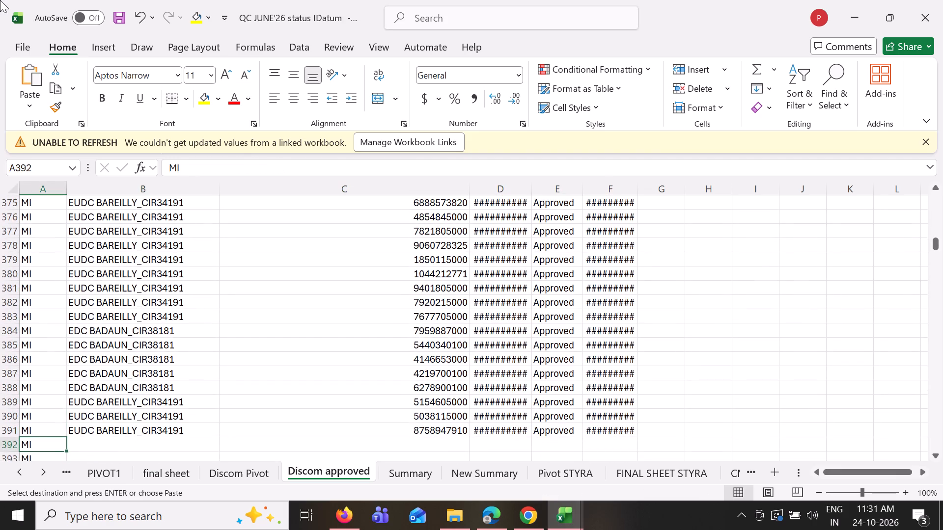
key("Delete")
Select the whole MI and Discom date columns together in the Discom approved sheet.
key("ctrl+Up")
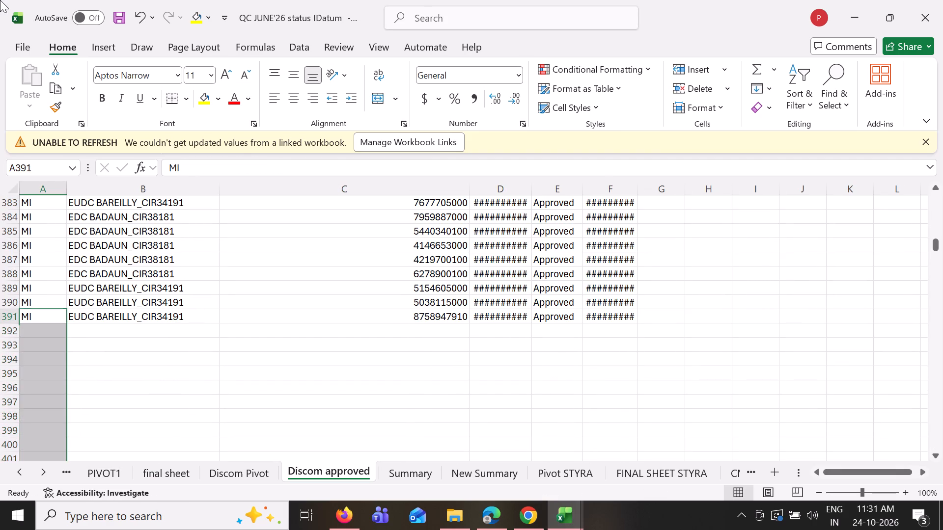
key("ctrl+Up")
key("Right")
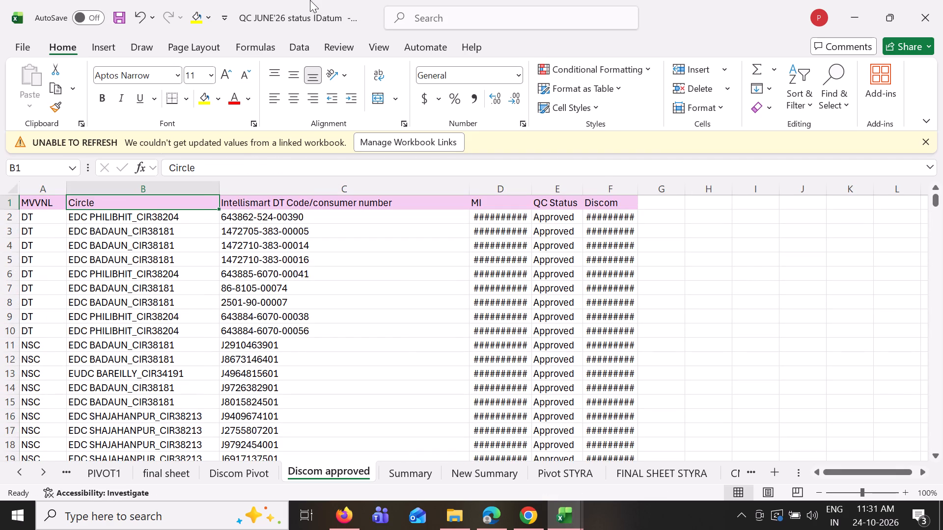
left_click(505, 194)
left_click(601, 191, "ctrl")
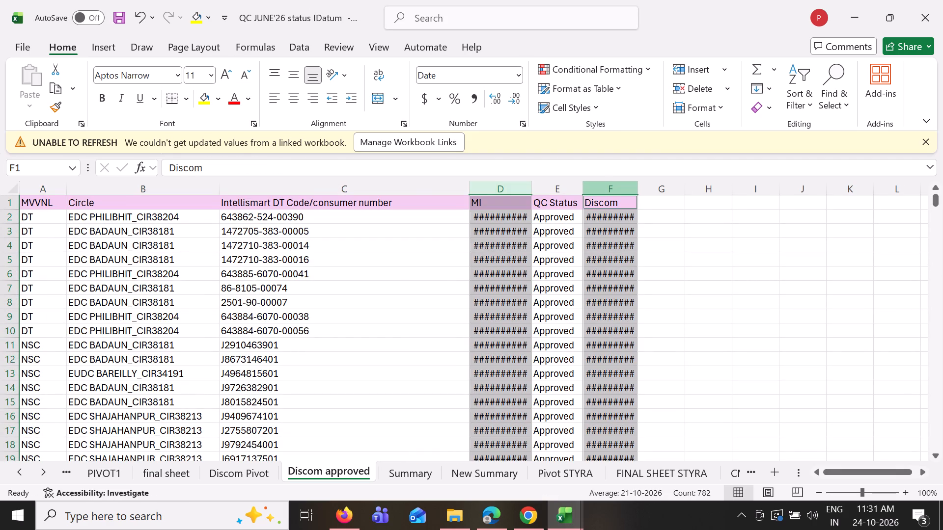
With the CMI sheet open at A2 as the paste target, reset the MI report's Discom Review Date filter to all dates.
triple_click(41, 475)
left_click(690, 472)
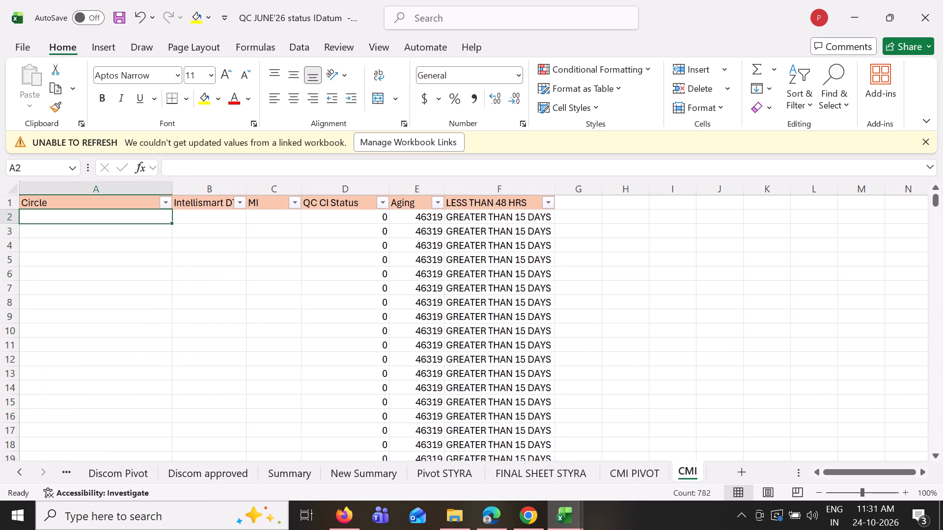
left_click(583, 520)
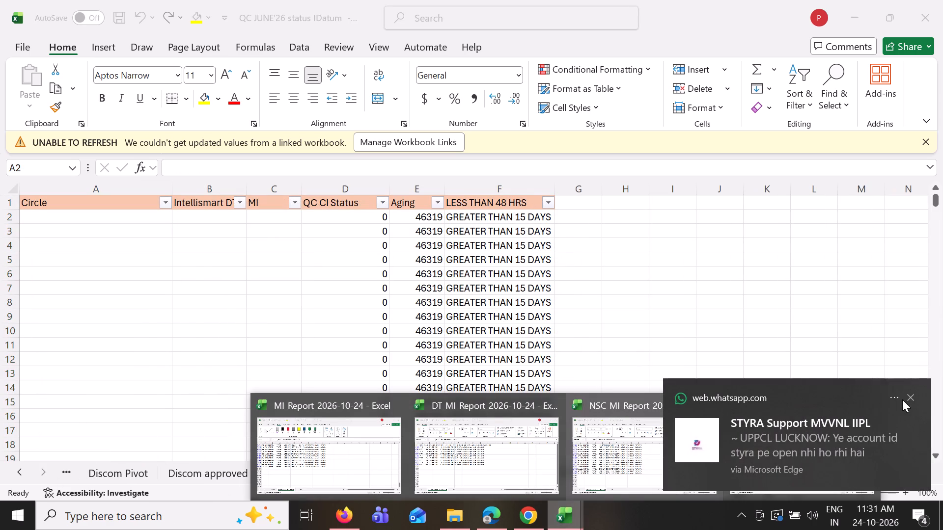
left_click(914, 394)
left_click(563, 516)
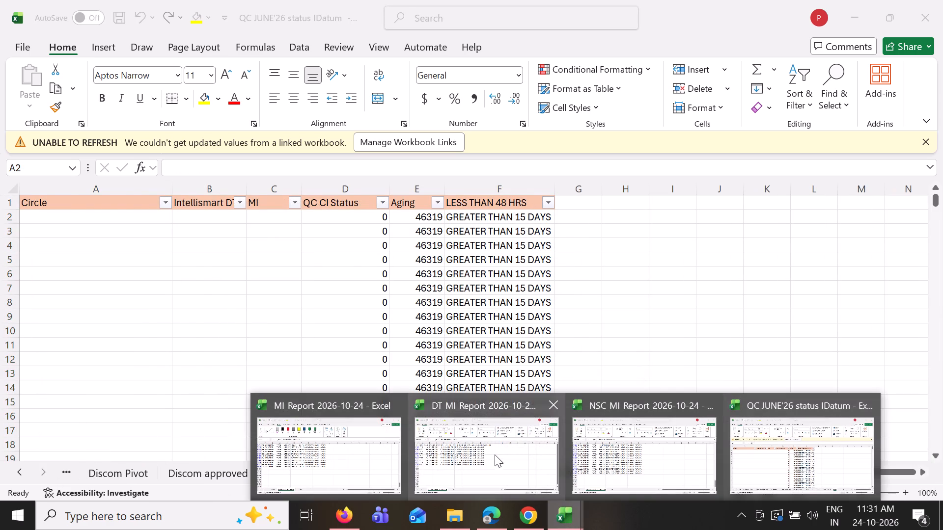
left_click(320, 435)
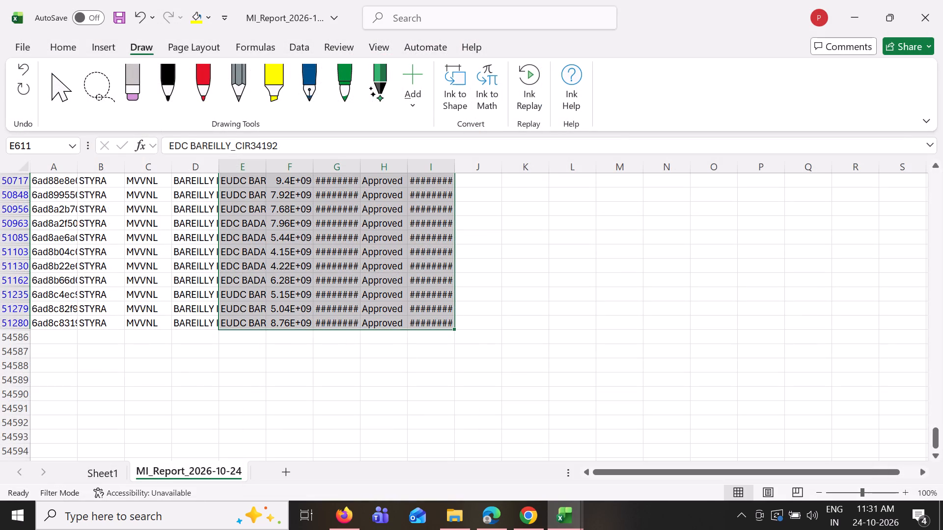
left_click_drag(936, 437, 899, 85)
left_click(445, 182)
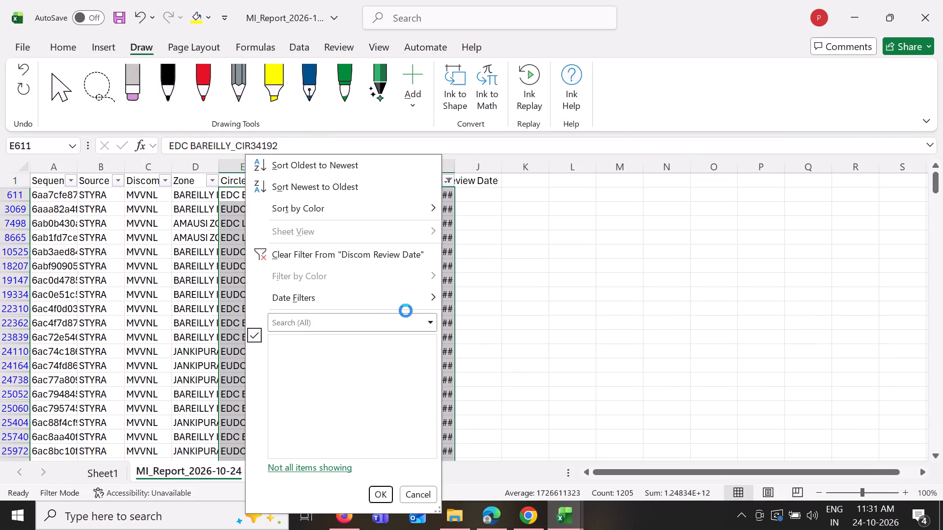
left_click(292, 346)
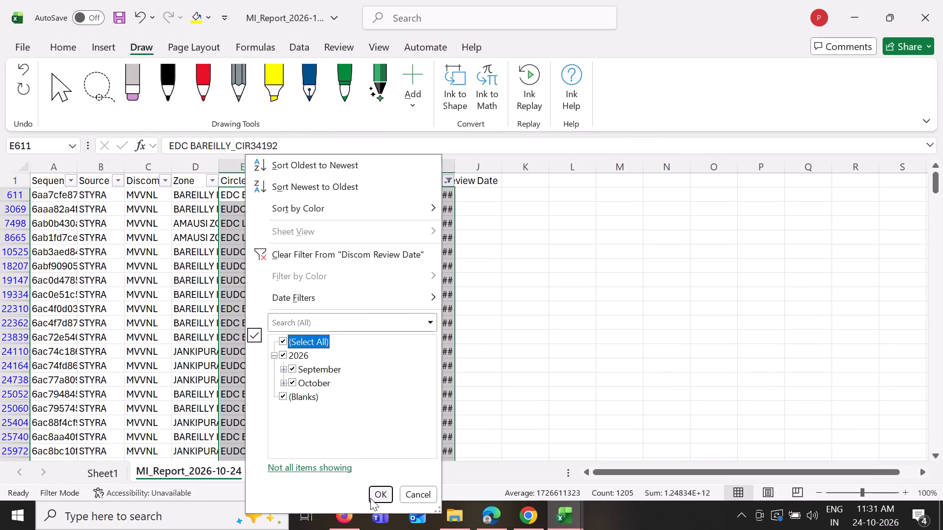
left_click(370, 498)
Change the MI report's MI Status filter from Approved to Pending@IntellismartCMI records only.
left_click(388, 179)
left_click(250, 353)
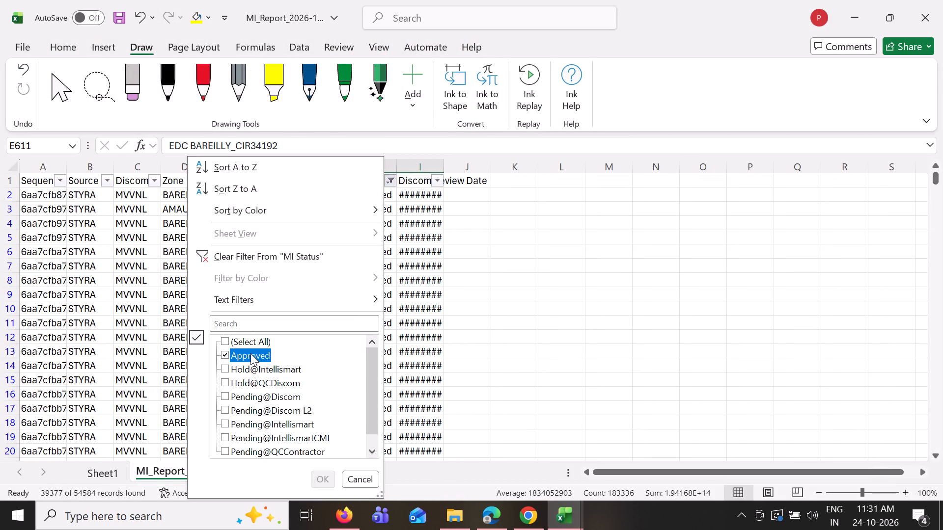
left_click(267, 433)
left_click(328, 481)
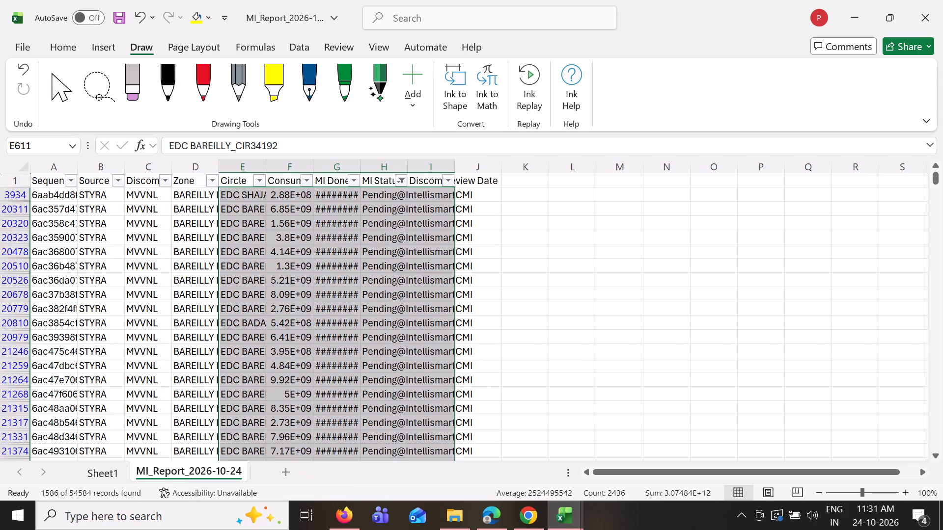
Copy the filtered MI report's Circle, consumer number and MI Done columns down to the last row and paste them into the CMI sheet at A2.
left_click_drag(225, 201, 325, 223)
key("ctrl+shift+Down")
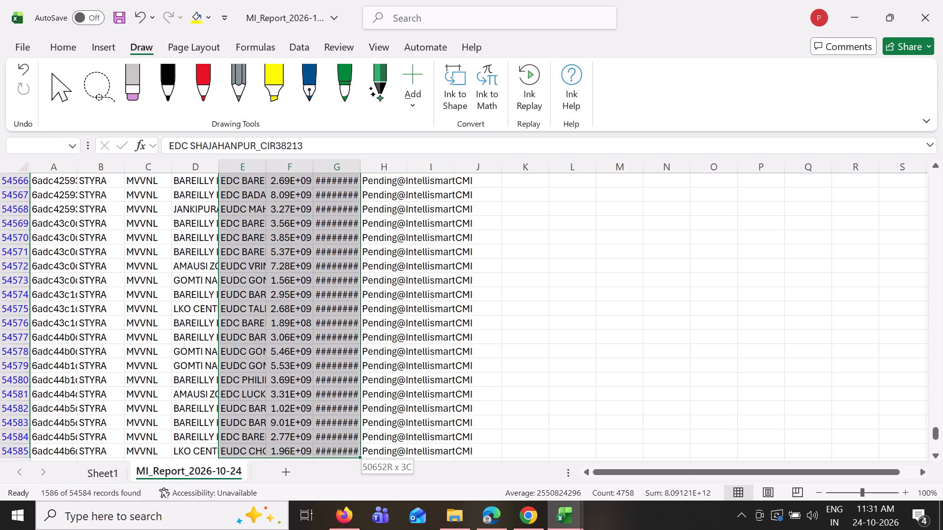
key("ctrl+c")
scroll(352, 261, "down", 1)
left_click(569, 522)
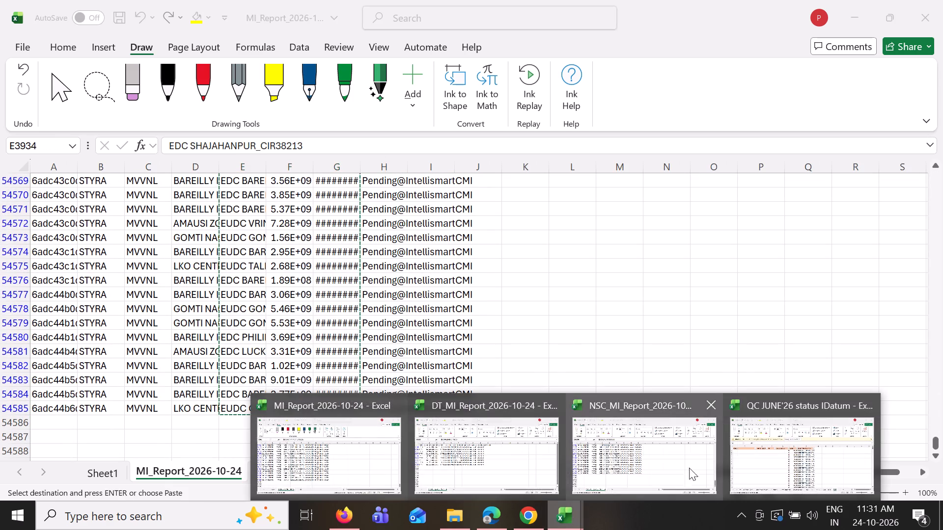
left_click(740, 459)
key("ctrl+v")
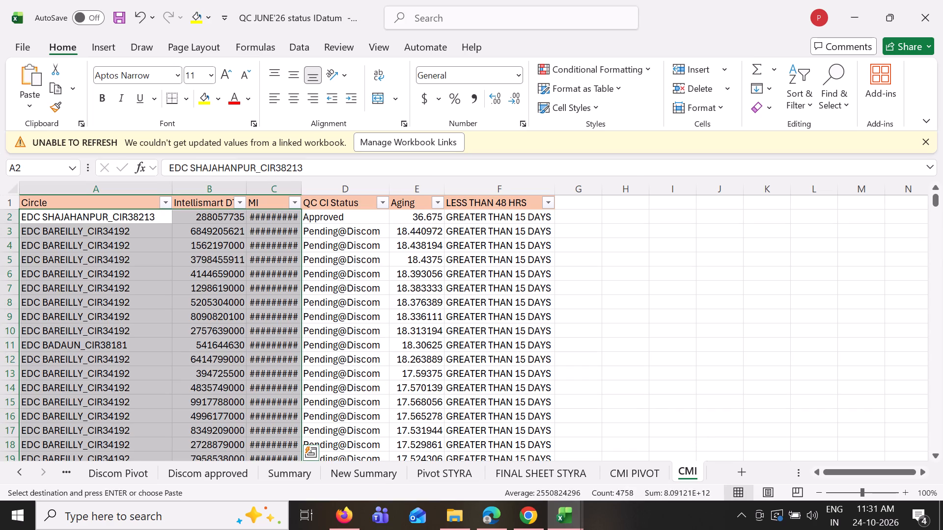
Switch to iDatum WFM in Chrome, download the MVVNL CI report for 9/1/2026 to 10/24/2026, and open the CSV.
left_click(343, 219)
left_click(525, 512)
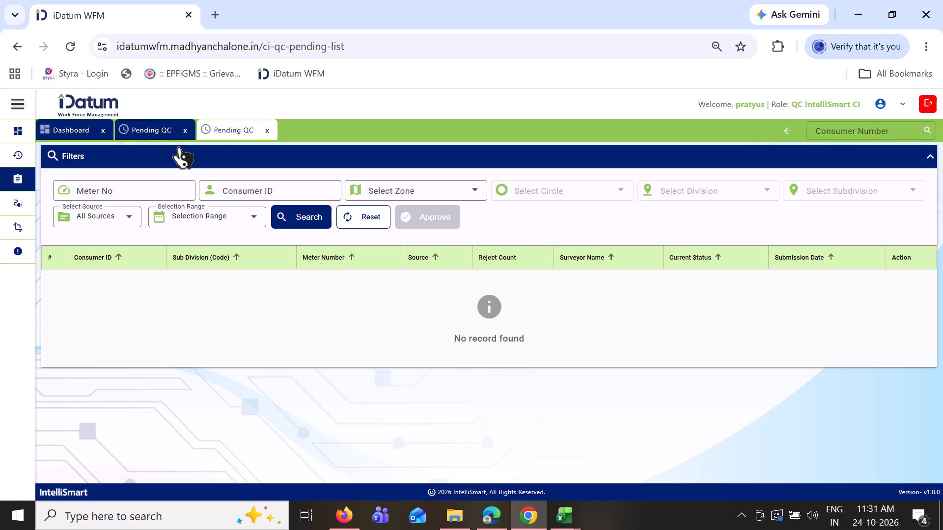
left_click(73, 281)
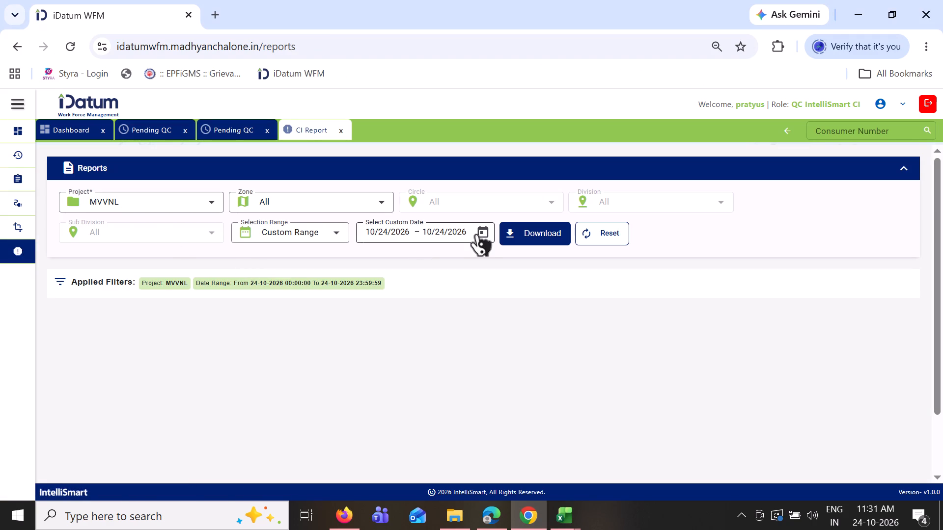
left_click(483, 232)
left_click(489, 275)
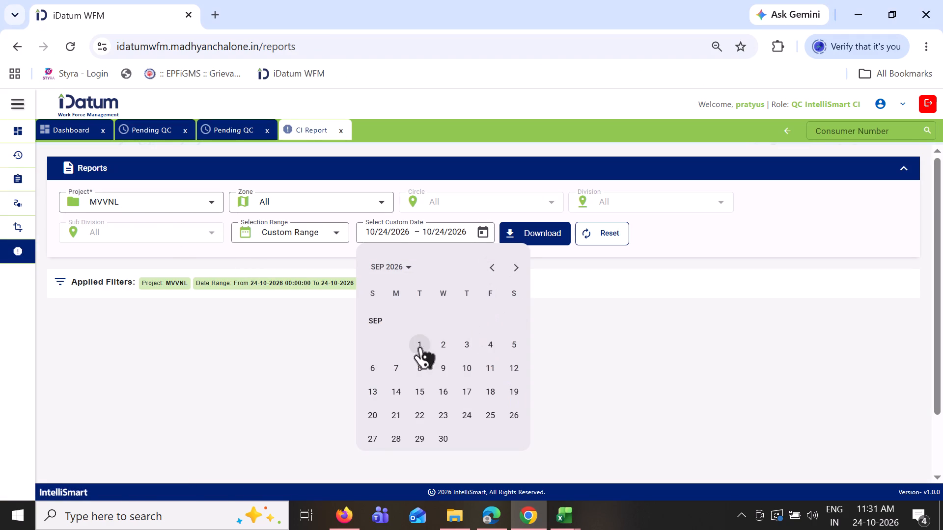
left_click(416, 347)
left_click(515, 266)
left_click(514, 387)
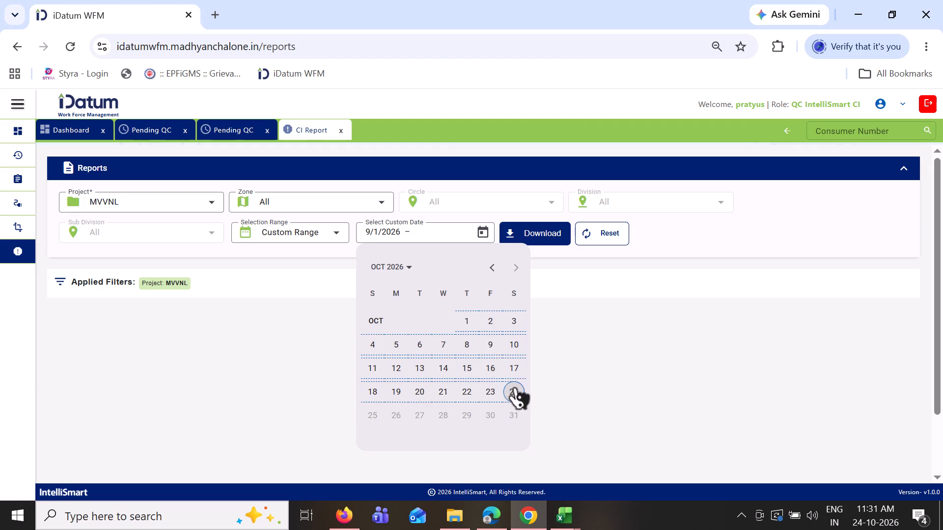
left_click(527, 233)
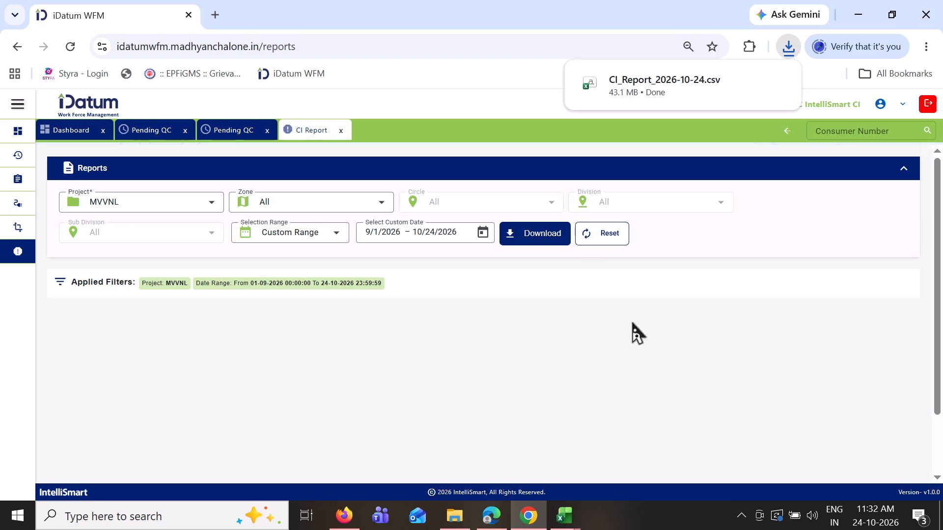
left_click(654, 76)
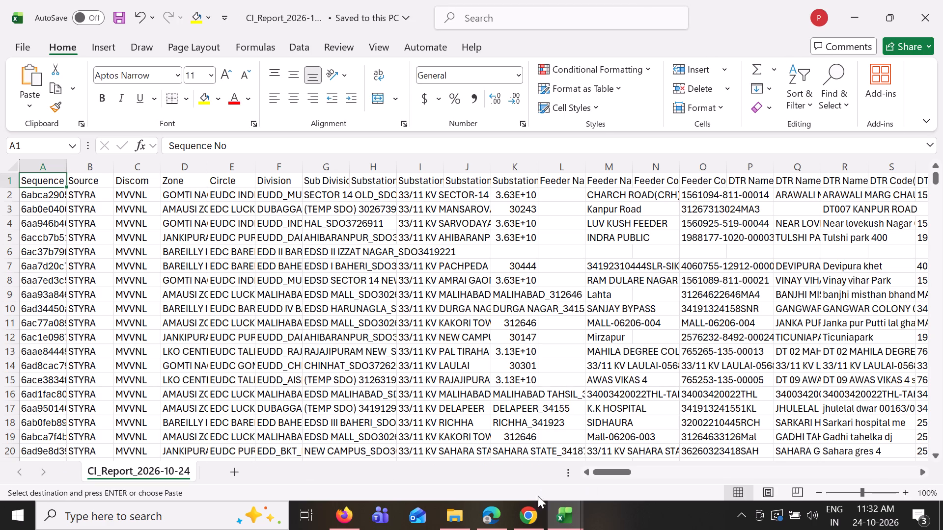
Rewrite the XLOOKUP in CMI cell D2 to match column V and return column EA (QC Status) of CI_Report_2026-10-24.
left_click(563, 510)
left_click(673, 445)
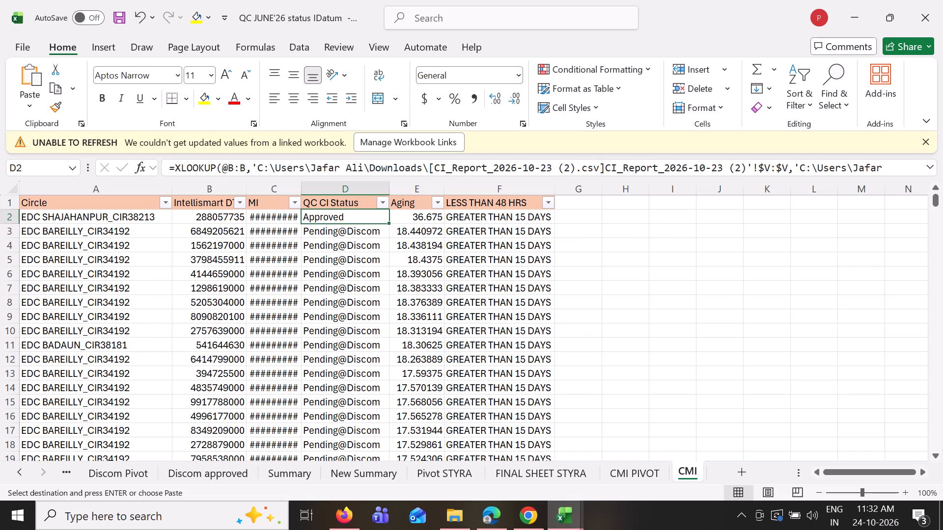
left_click(928, 165)
left_click_drag(658, 186, 420, 114)
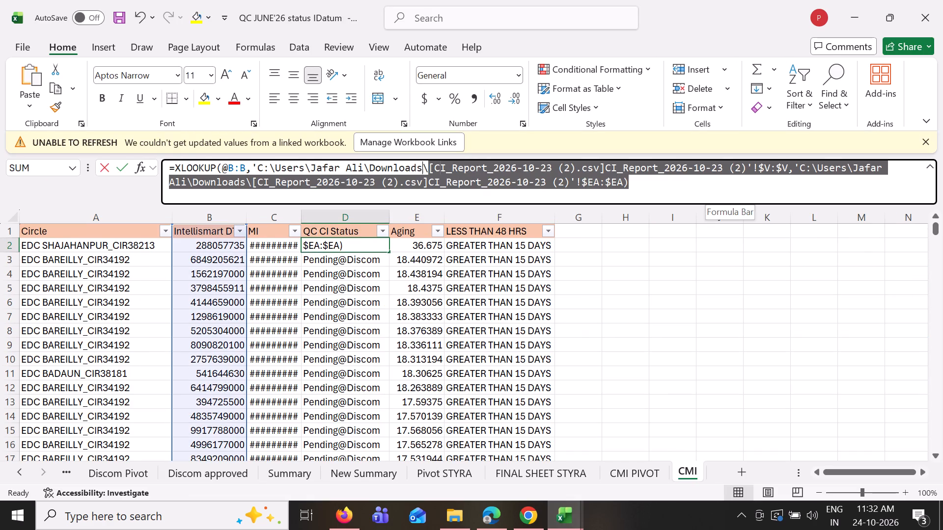
left_click_drag(420, 114, 253, 76)
key("BackSpace")
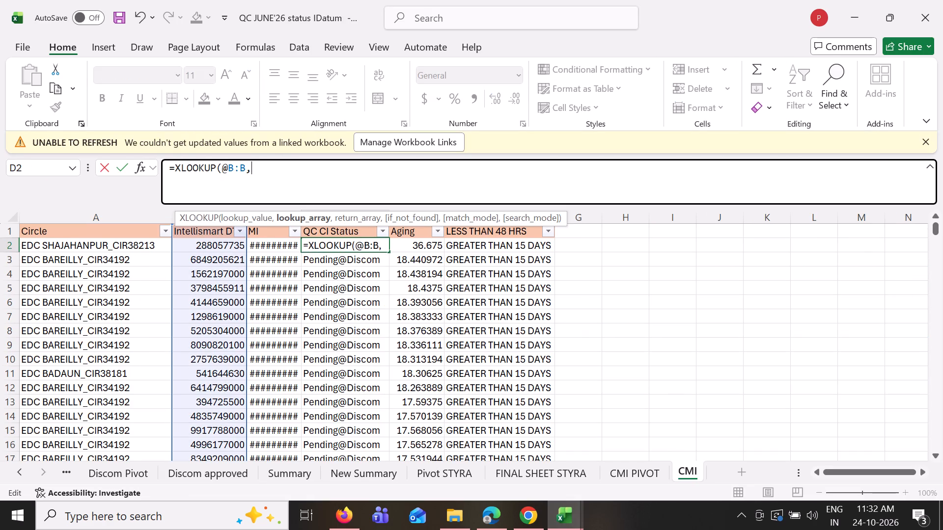
left_click(561, 515)
left_click(843, 434)
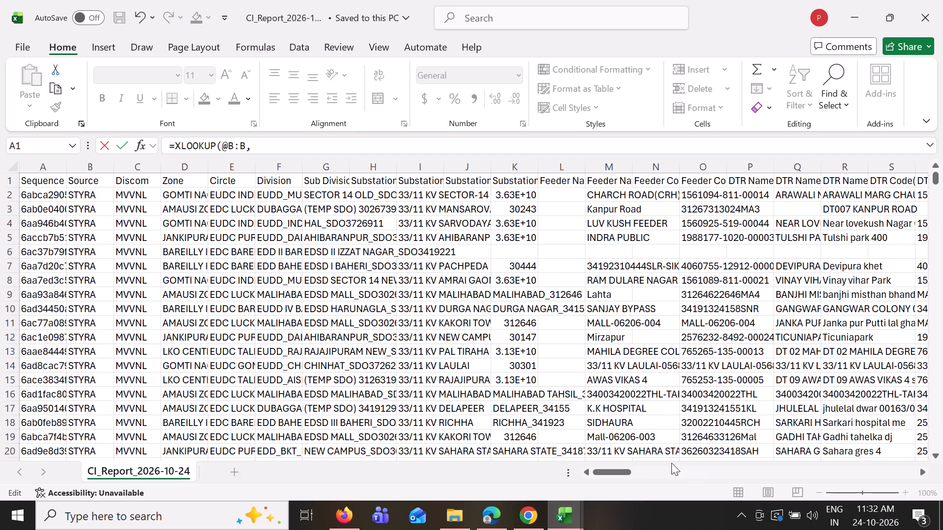
left_click_drag(624, 468, 636, 467)
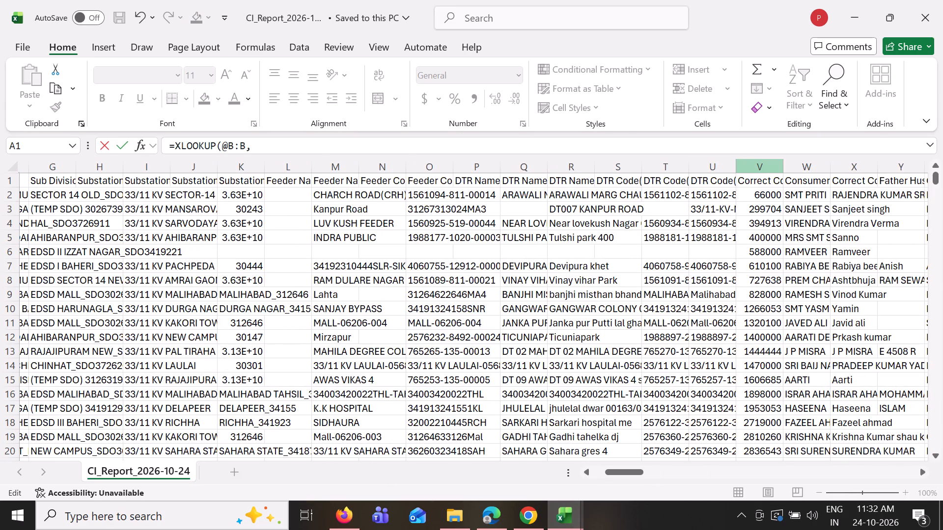
left_click(767, 166)
key("comma")
left_click_drag(620, 470, 694, 465)
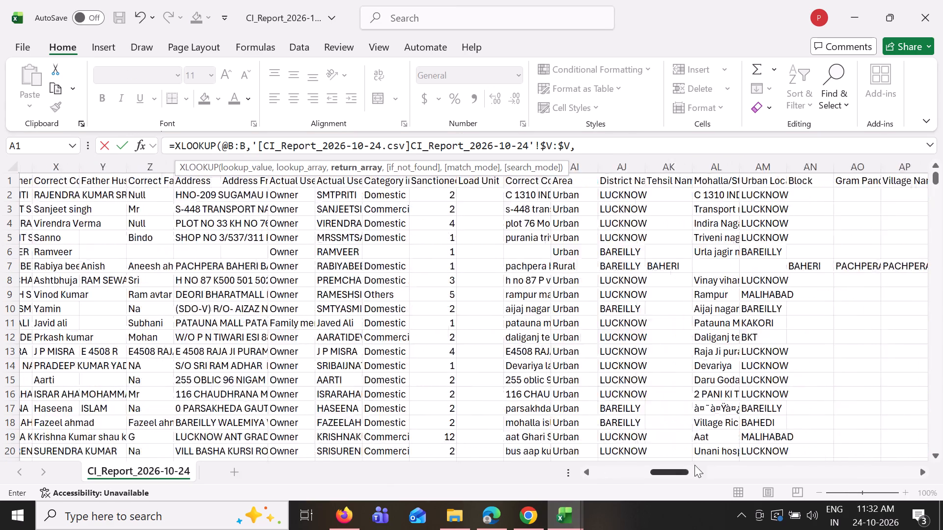
left_click_drag(694, 465, 783, 451)
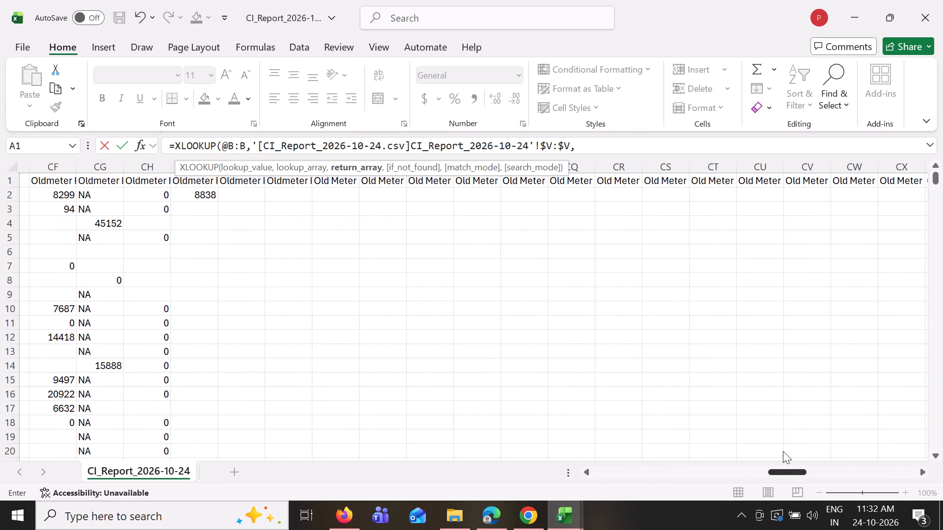
left_click_drag(783, 451, 820, 422)
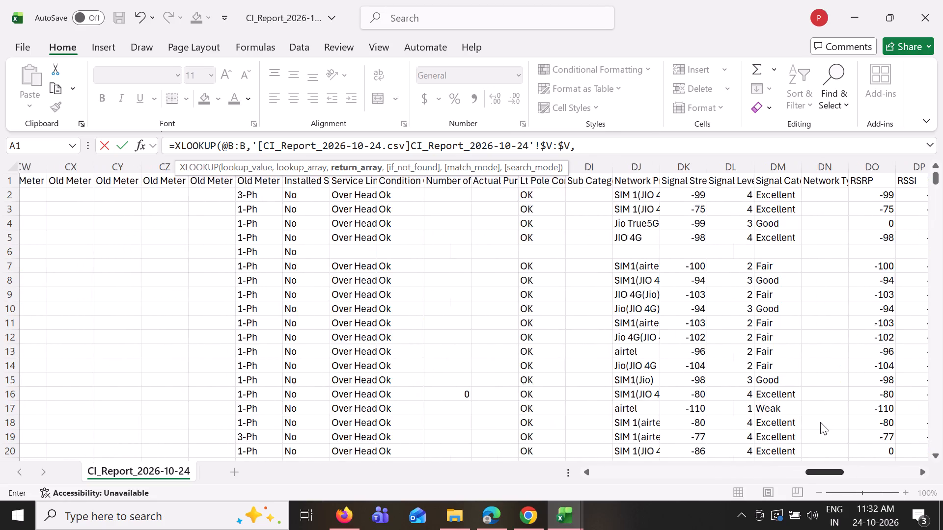
left_click_drag(820, 422, 851, 418)
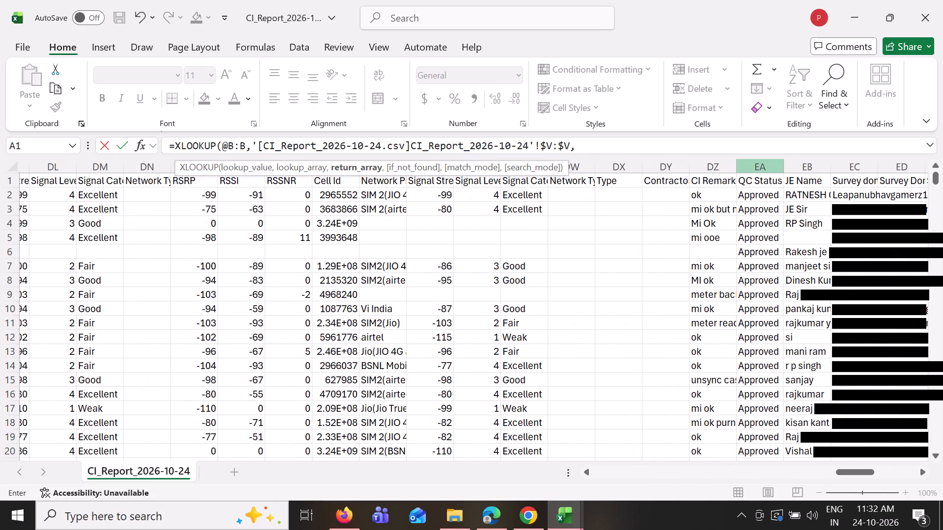
left_click(764, 164)
key("Return")
key("Return")
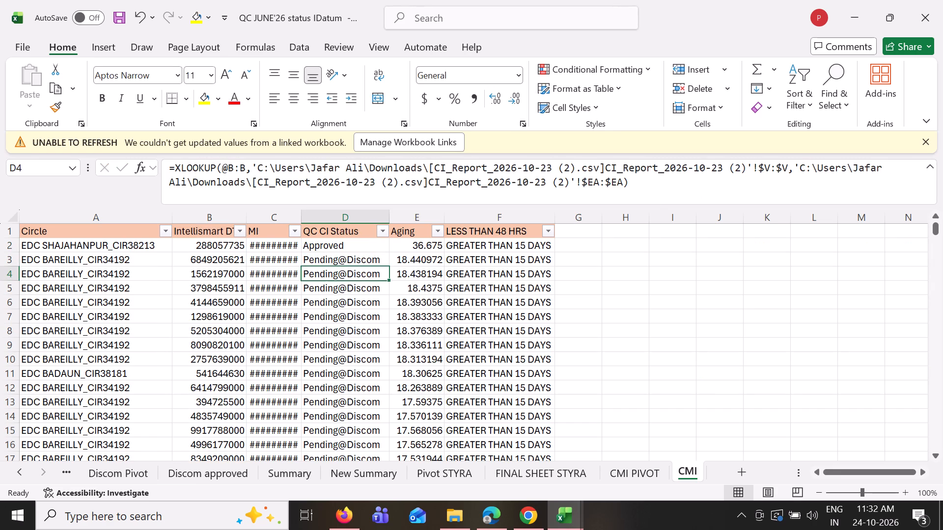
Fill the D2 lookup formula down the CMI sheet's QC CI Status column.
left_click(363, 251)
double_click(387, 253)
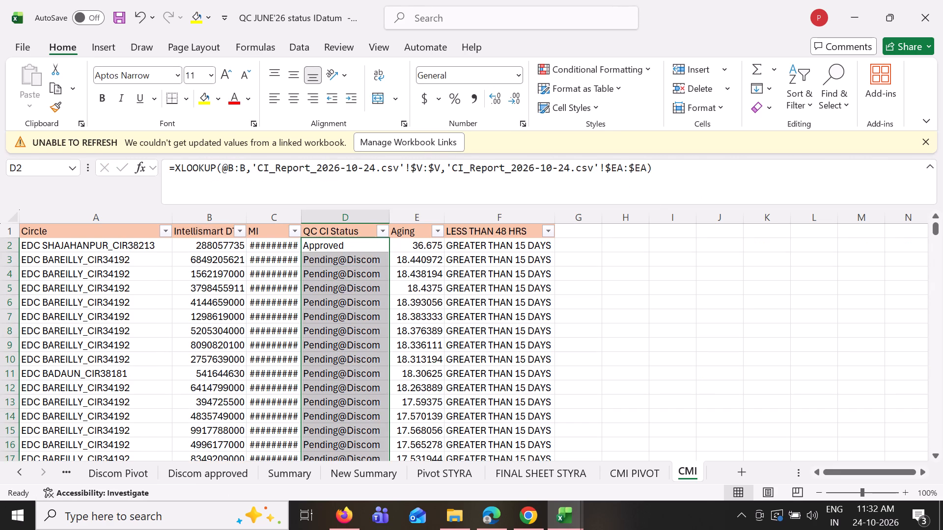
Clear the surplus QC CI Status, Aging and LESS THAN 48 HRS formulas from D1588 downward, below the CMI sheet's last pasted row.
left_click(295, 250)
key("ctrl+Down")
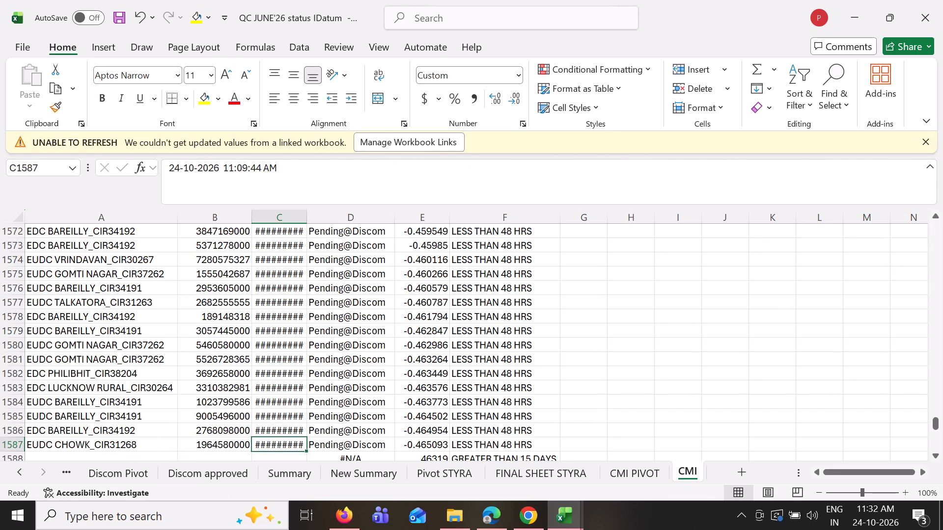
key("ctrl+Right")
key("Right")
key("Left")
key("Left")
key("Left")
key("Down")
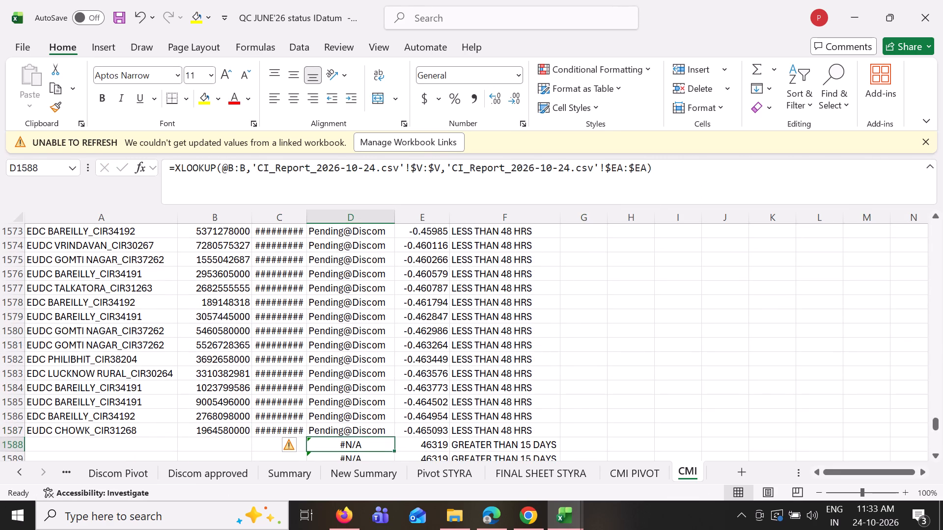
key("ctrl+shift+Right")
key("ctrl+shift+Down")
key("Delete")
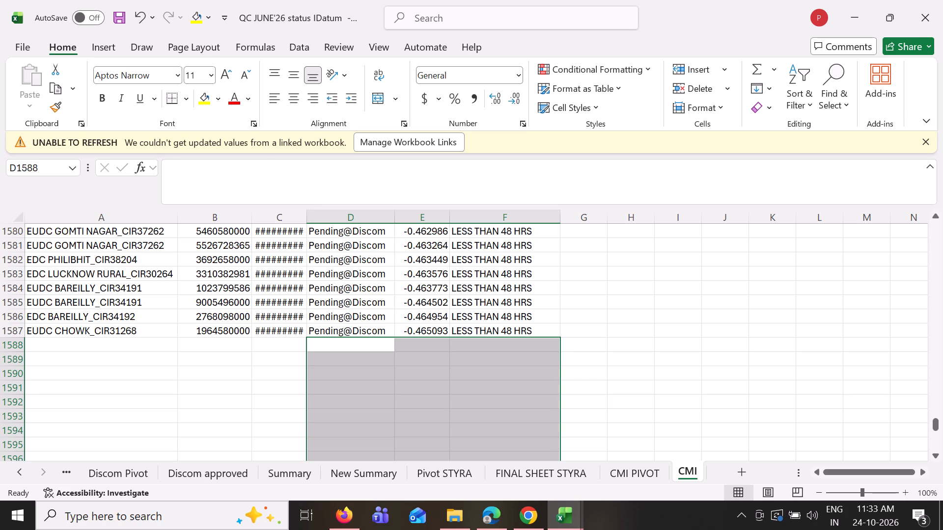
Strip the times from the CMI sheet's MI column by replacing every " *" (space and asterisk) with nothing.
left_click(292, 219)
key("ctrl+h")
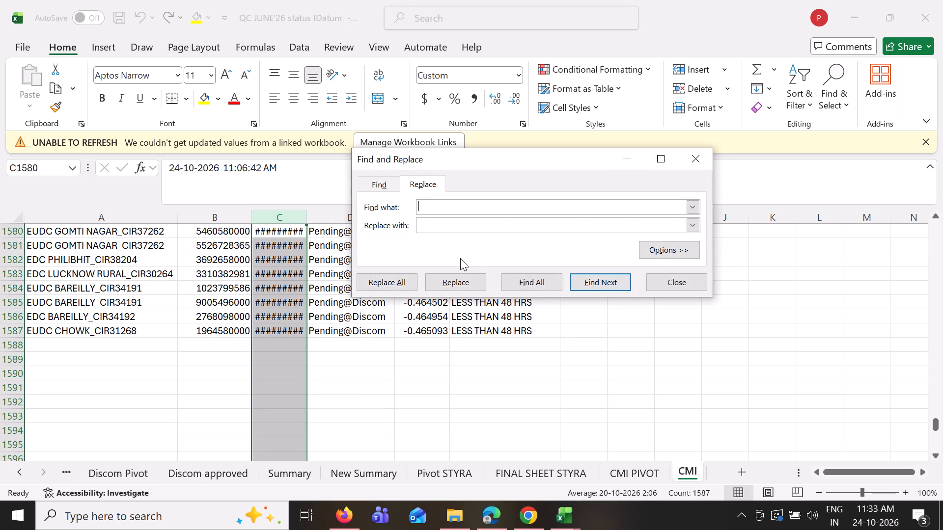
key("space")
type("*")
key("Tab")
left_click(375, 280)
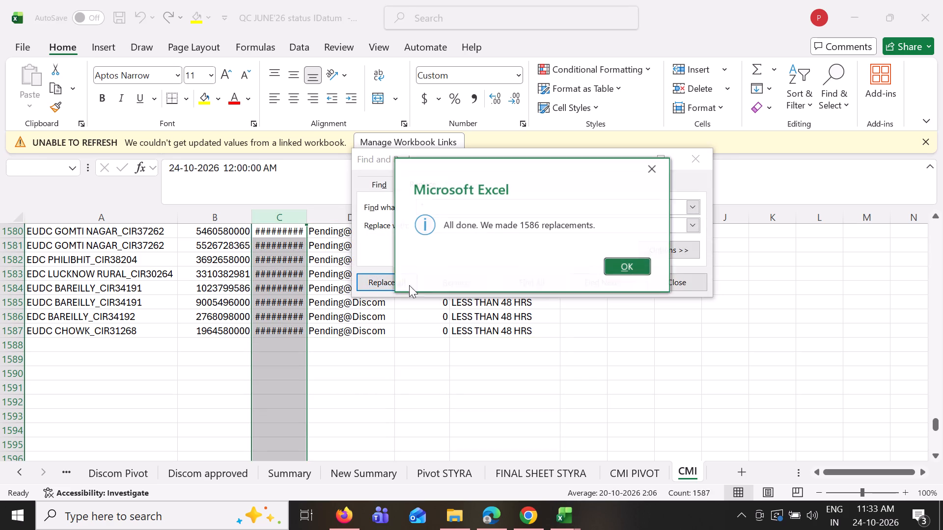
left_click(613, 265)
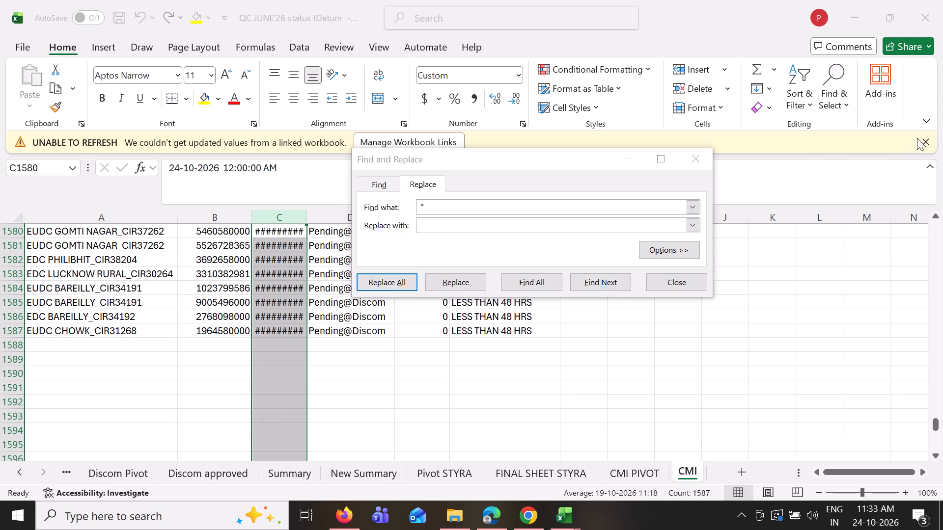
Dismiss the linked-workbook warning and format the CMI sheet's MI column as Date.
left_click(917, 138)
left_click(925, 140)
left_click_drag(586, 165, 593, 165)
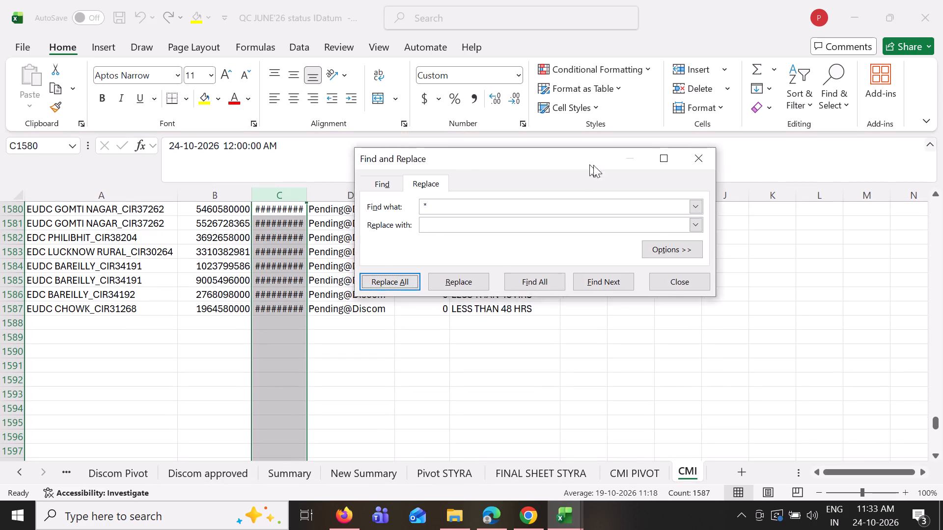
left_click_drag(593, 165, 713, 190)
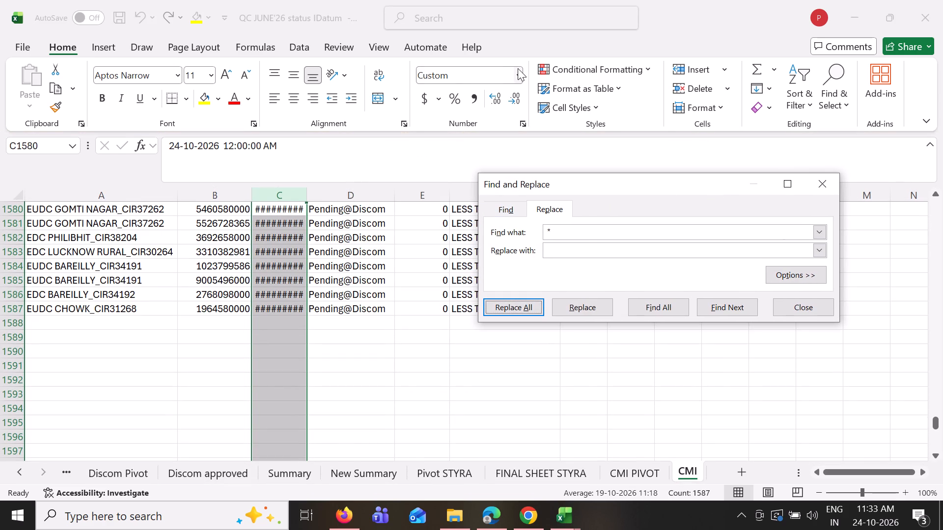
left_click(518, 68)
left_click(488, 244)
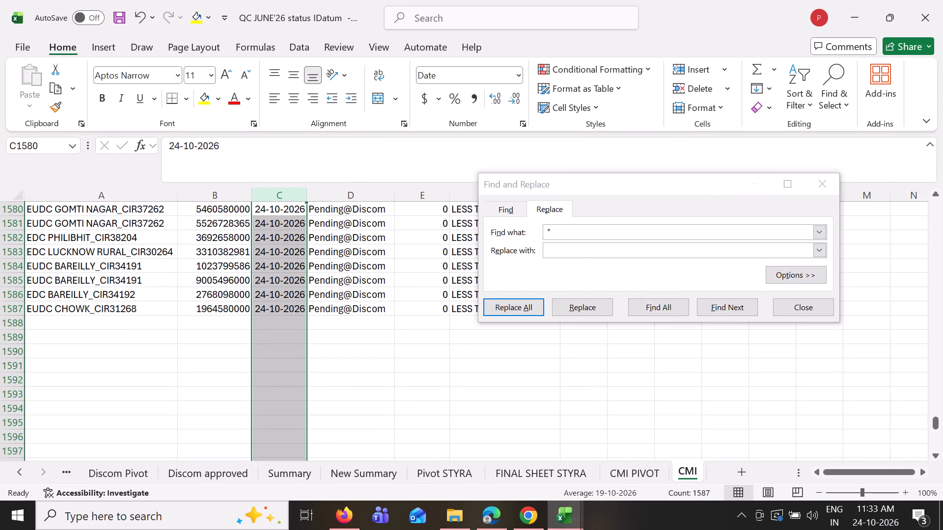
In the Discom approved sheet, replace every " *" with nothing in the selected MI and Discom columns to remove the times.
left_click(219, 474)
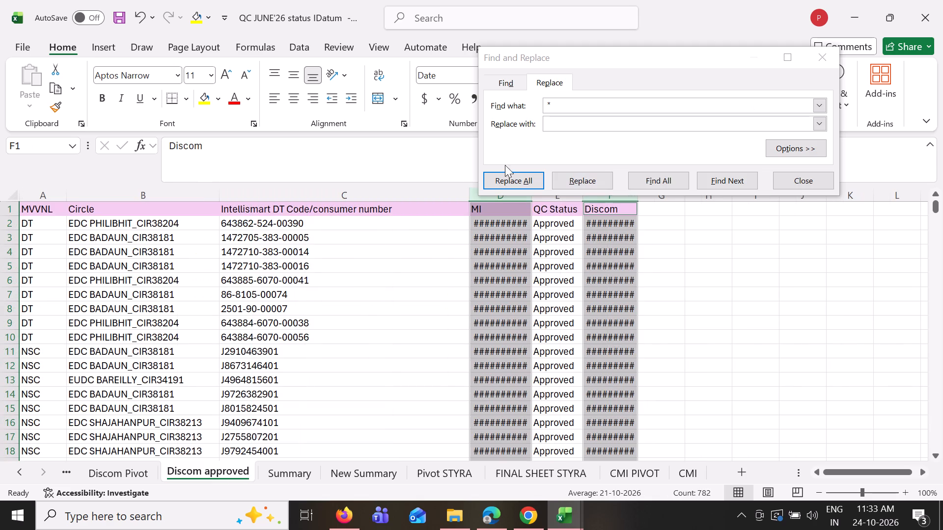
left_click(503, 175)
left_click(764, 163)
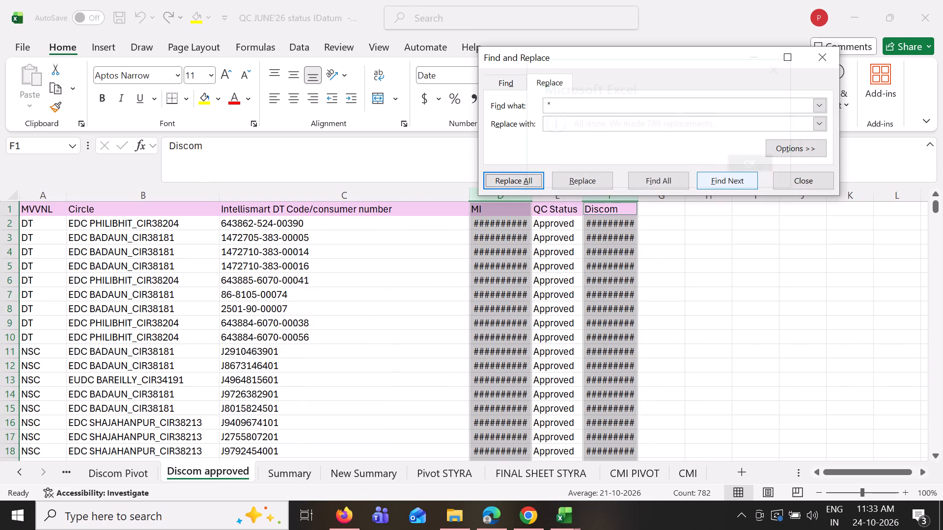
left_click(494, 187)
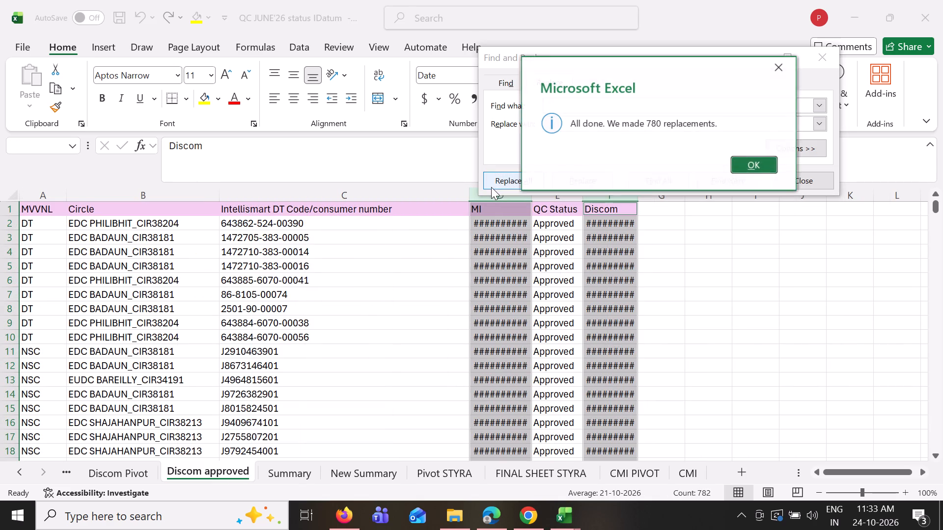
left_click(755, 163)
Format the selected MI and Discom columns of Discom approved as Date.
left_click_drag(652, 65, 757, 107)
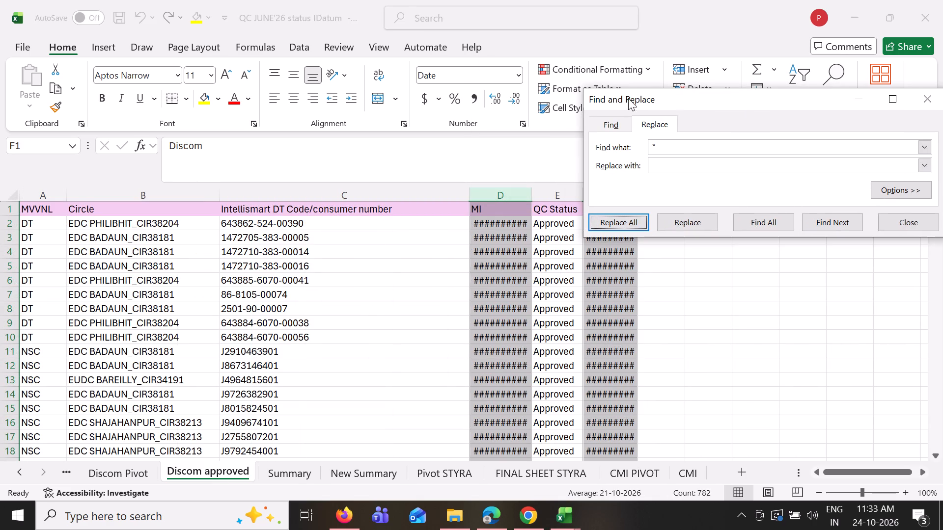
left_click(517, 71)
left_click(497, 252)
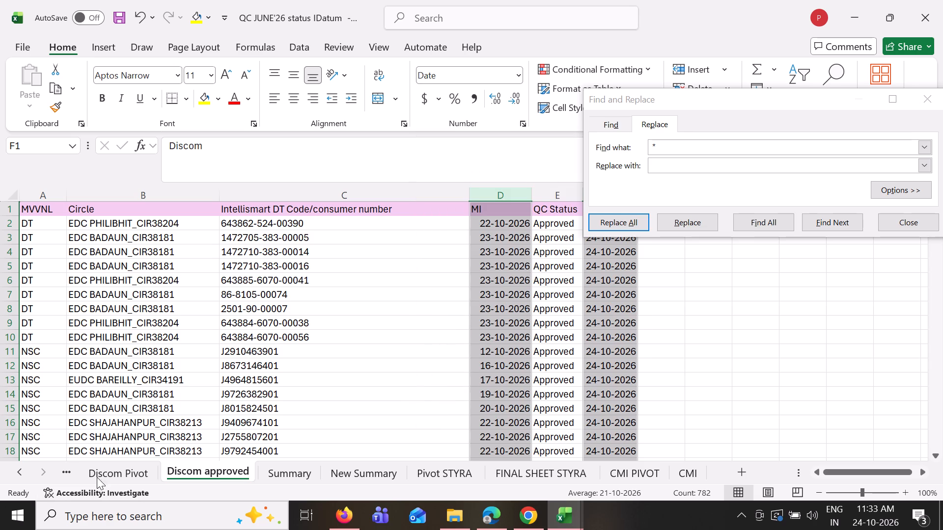
Refresh the pivot table on the PIVOT1 sheet.
triple_click(29, 473)
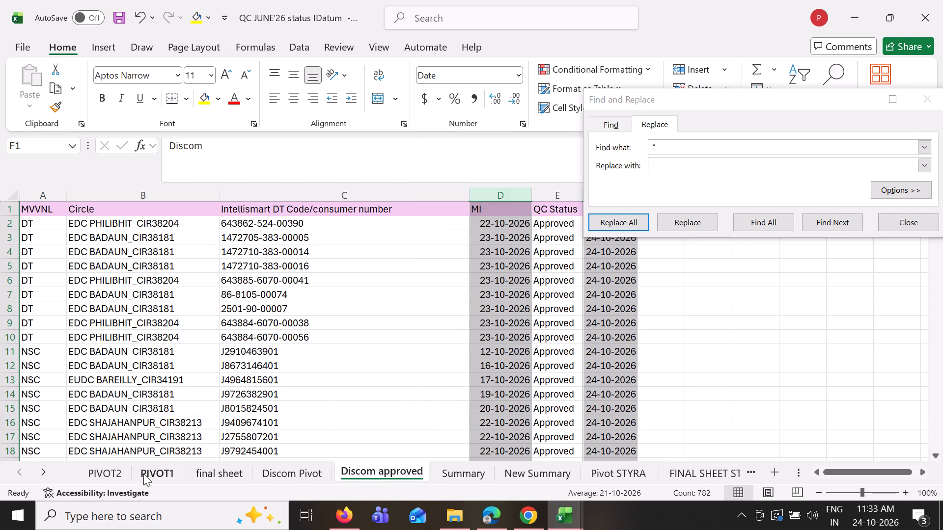
left_click(144, 474)
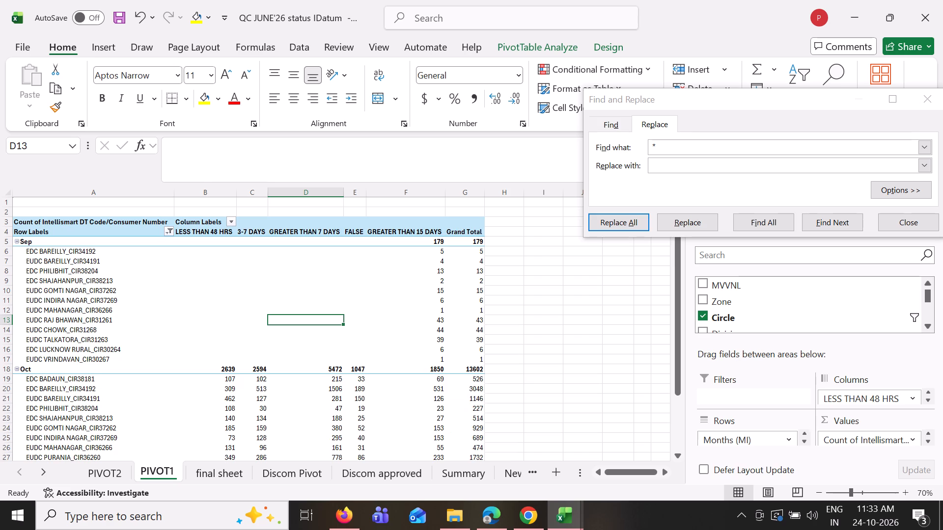
right_click(330, 303)
left_click(372, 282)
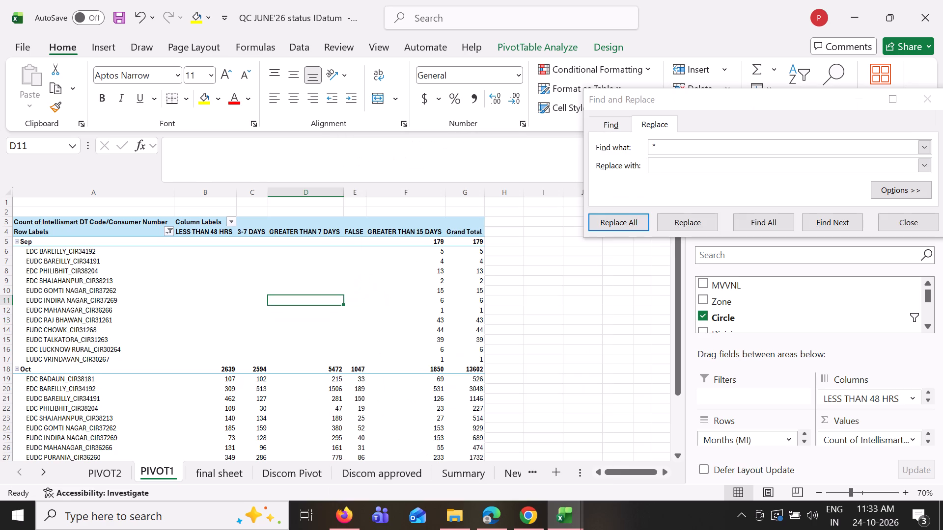
In the final sheet, replace every " *" (space and asterisk) with nothing in the selected date column G to remove the times.
left_click(289, 477)
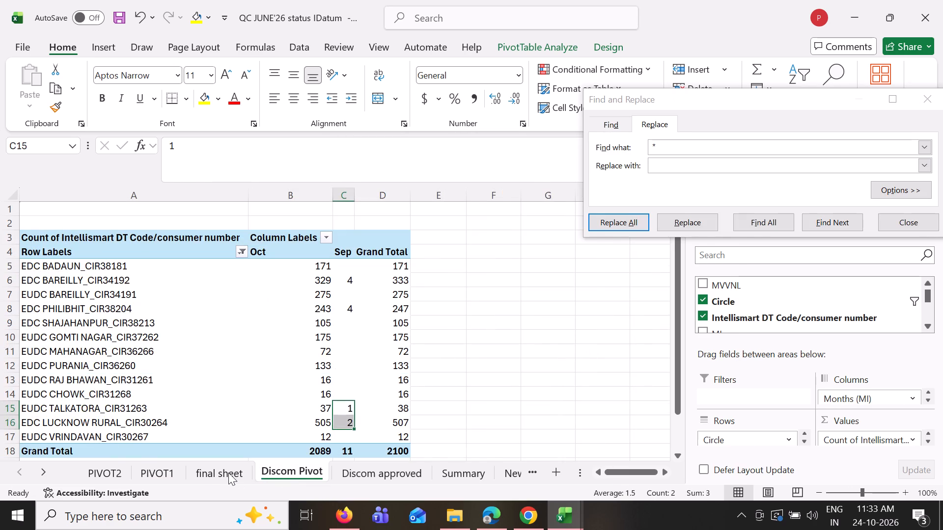
left_click(228, 473)
left_click(609, 223)
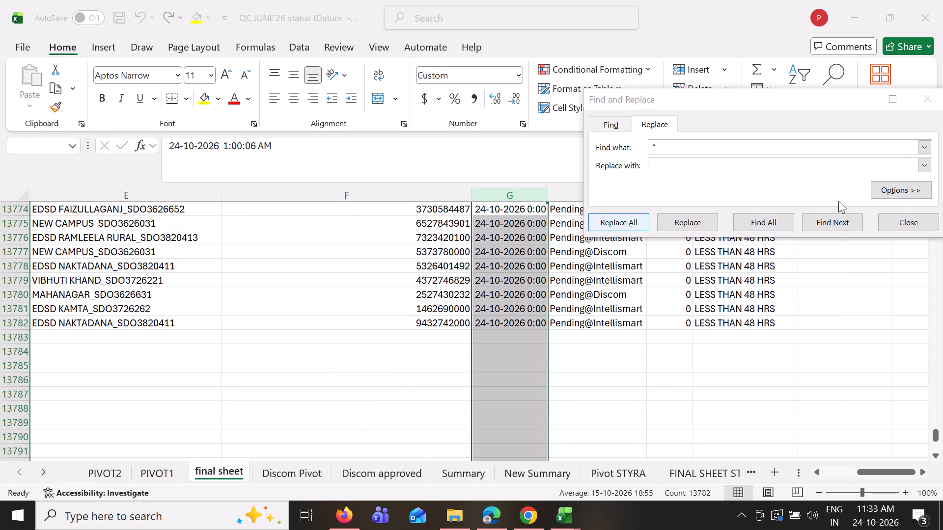
left_click(883, 207)
left_click(856, 211)
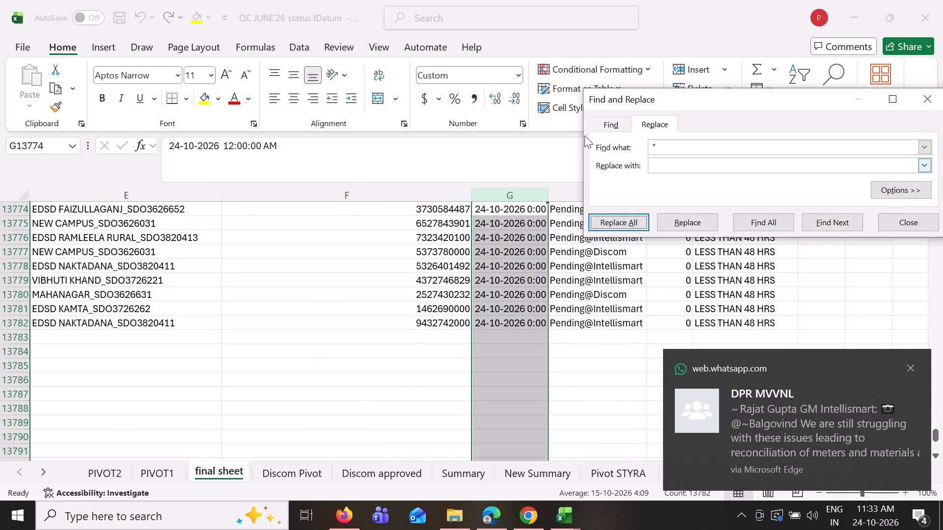
Format the final sheet's selected column G as Date.
left_click(517, 72)
left_click(502, 238)
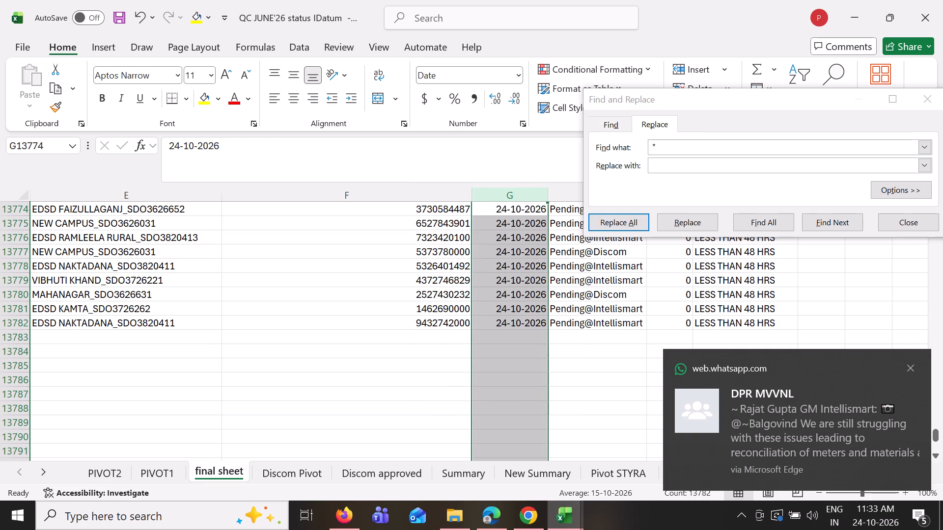
Move the Find and Replace dialog clear of the formula bar and collapse the formula bar to one line.
left_click_drag(790, 103, 794, 241)
left_click(931, 152)
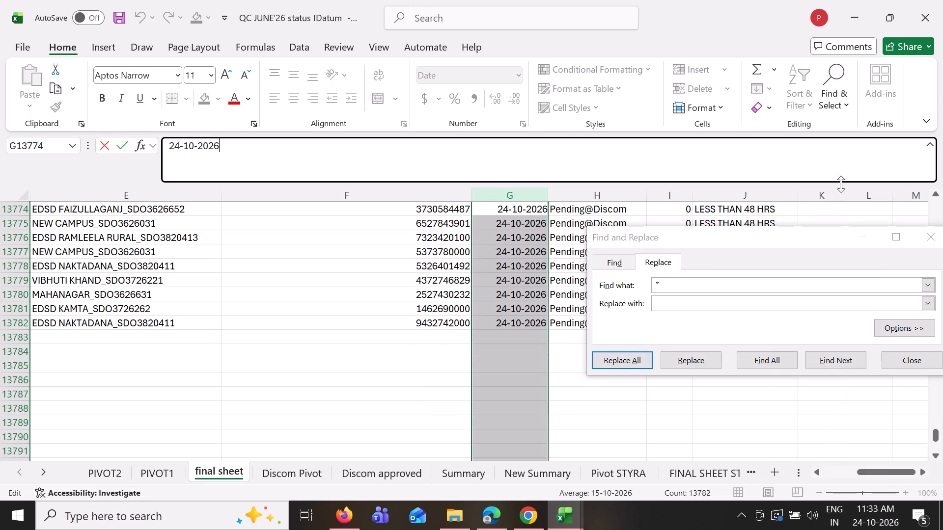
left_click(929, 145)
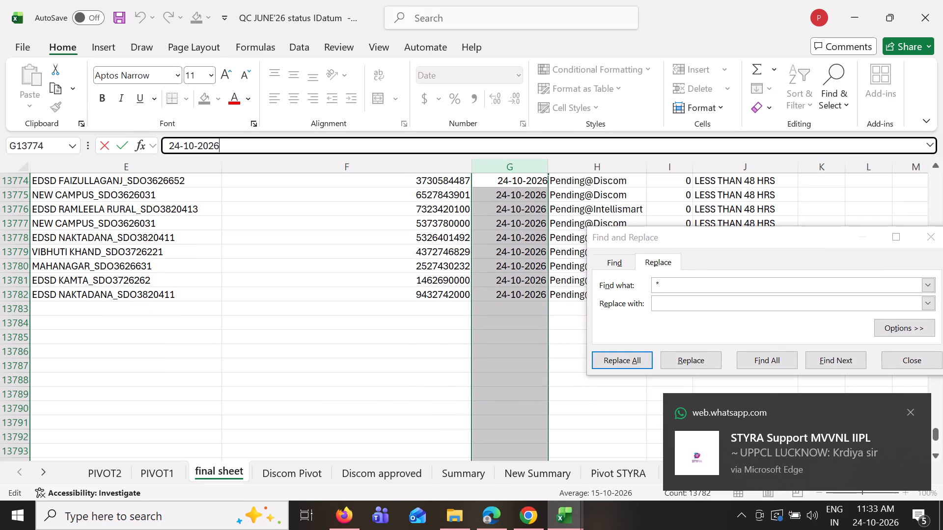
Replace every Hold@Intellismart with Pending@Intellismart in the final sheet, copying the replacement text from the status column H.
left_click(612, 170)
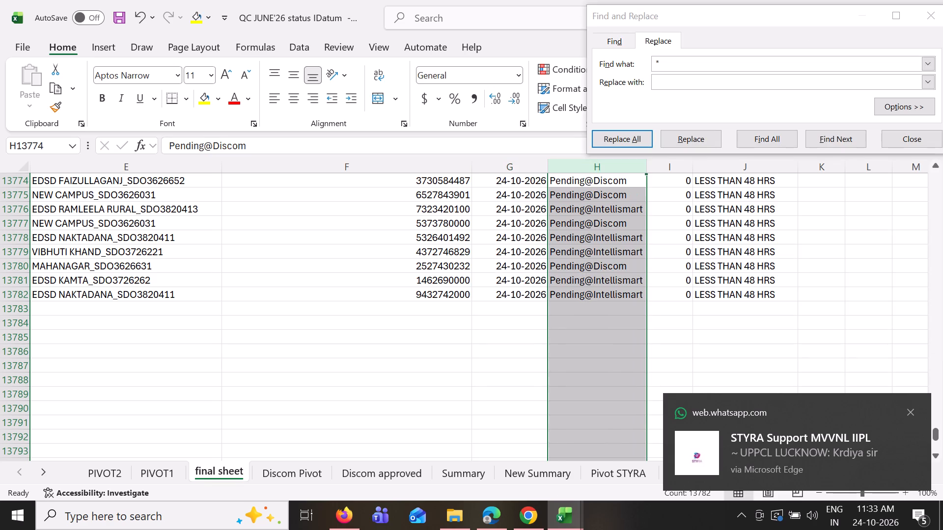
left_click(609, 206)
key("ctrl+c")
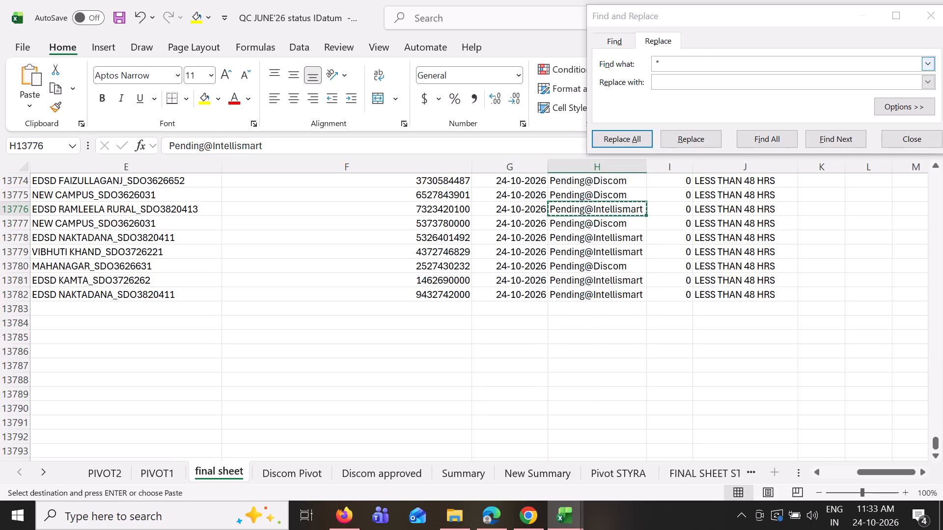
left_click_drag(704, 63, 601, 72)
key("ctrl+v")
left_click(681, 93, "ctrl")
left_click(679, 87, "ctrl")
key("ctrl+v")
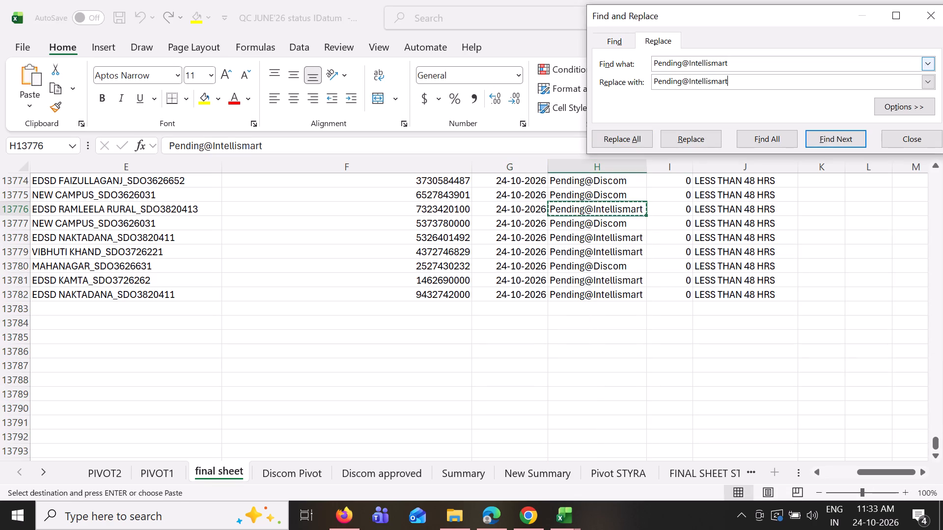
left_click_drag(683, 61, 643, 66)
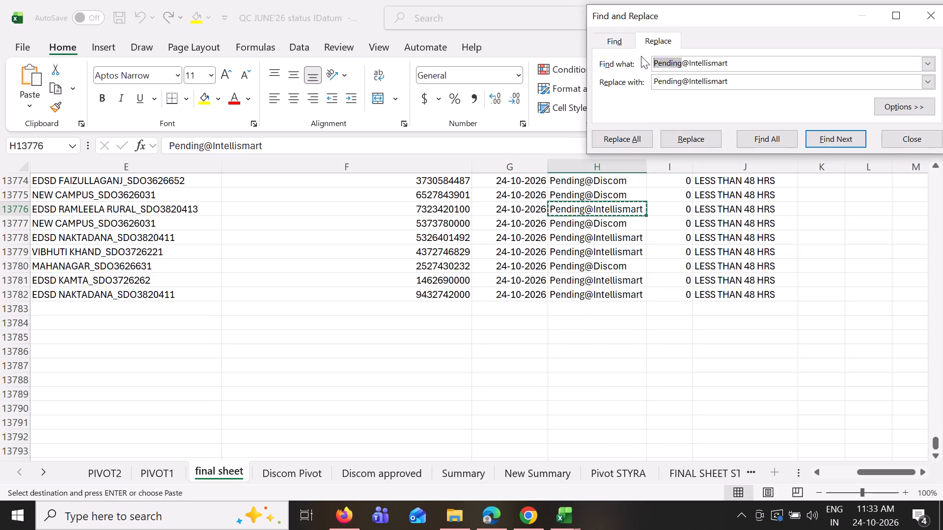
key("h")
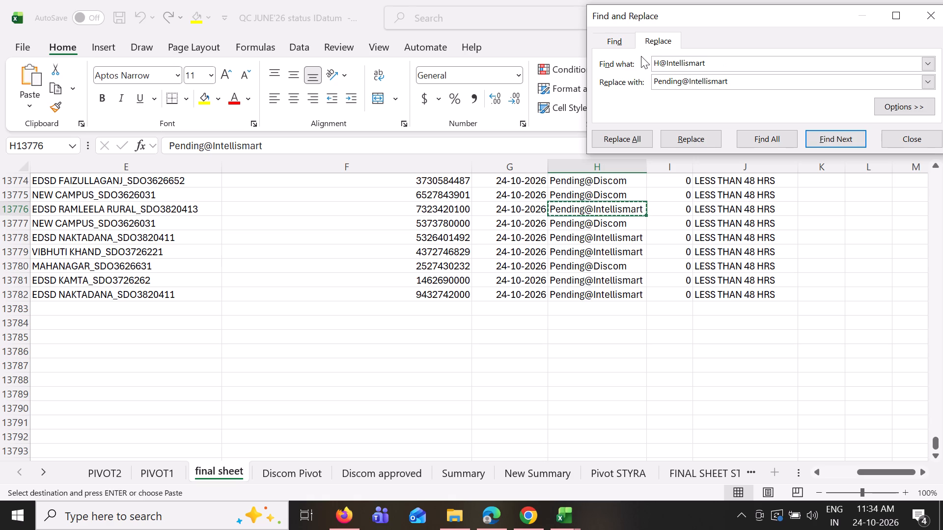
type("old")
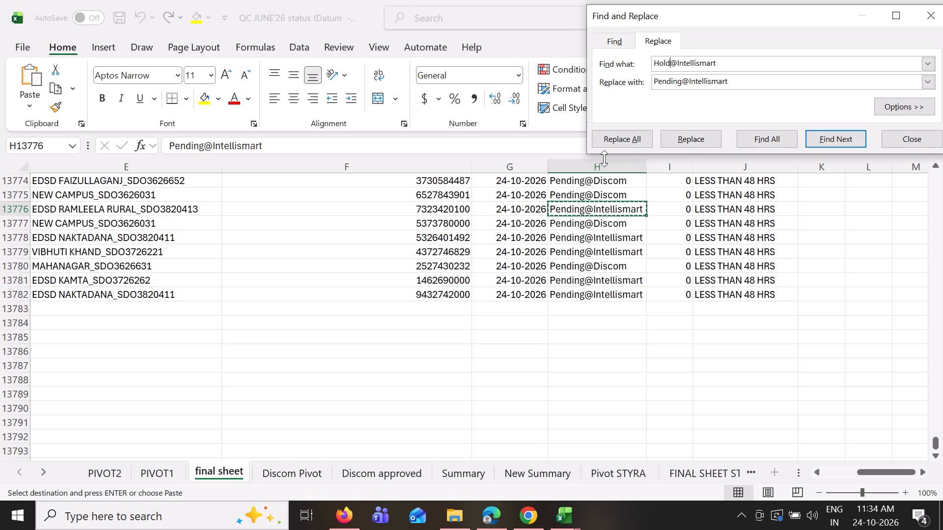
left_click(627, 143)
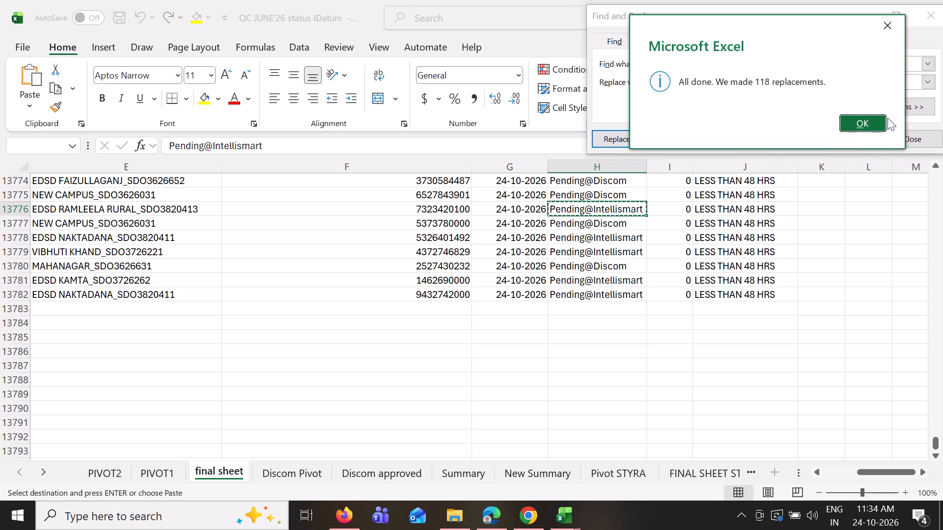
left_click(851, 124)
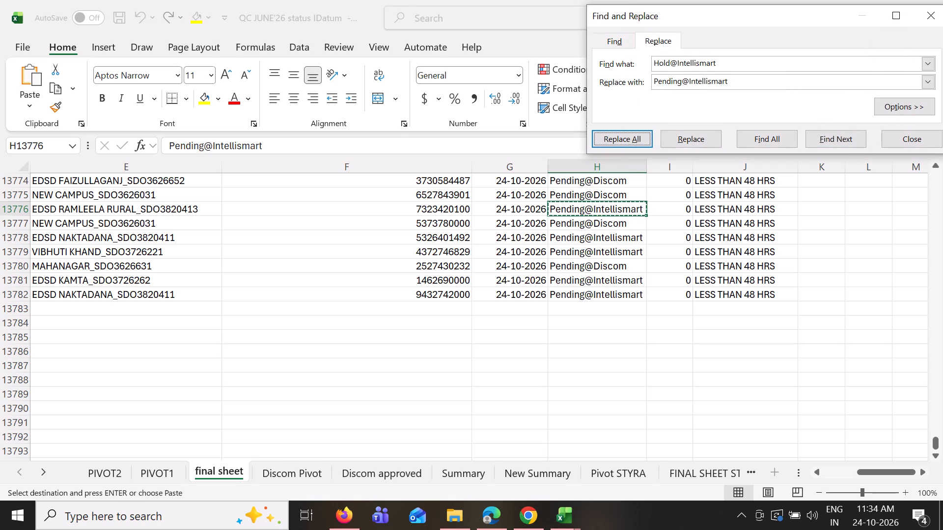
Replace every Hold@Discom with Pending@Discom in the final sheet, copying the replacement text from a status cell in column H.
left_click(598, 264)
key("ctrl+c")
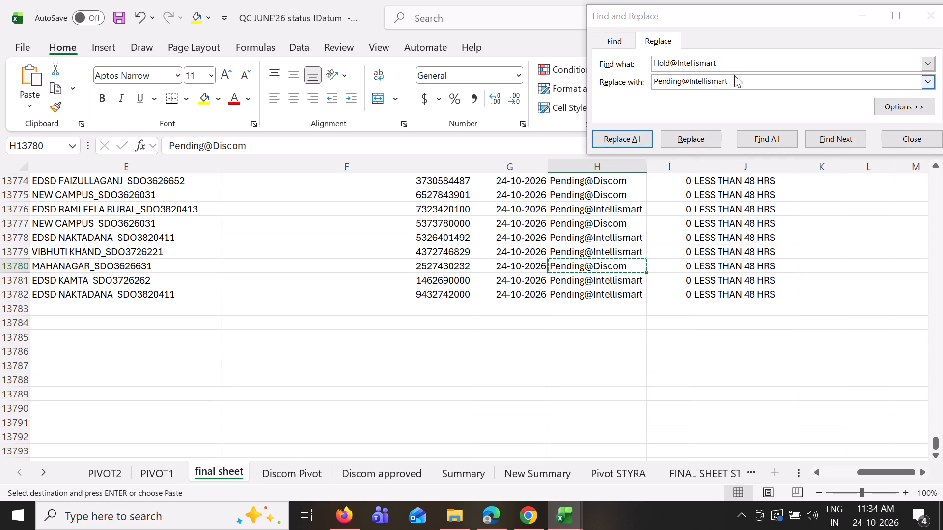
left_click_drag(740, 82, 634, 95)
key("ctrl+v")
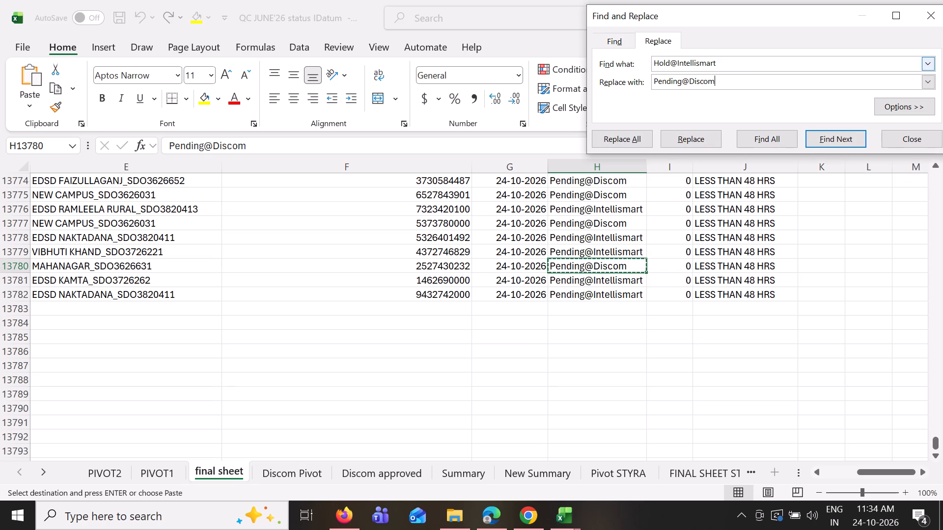
left_click_drag(677, 59, 750, 58)
key("BackSpace")
type("Discom")
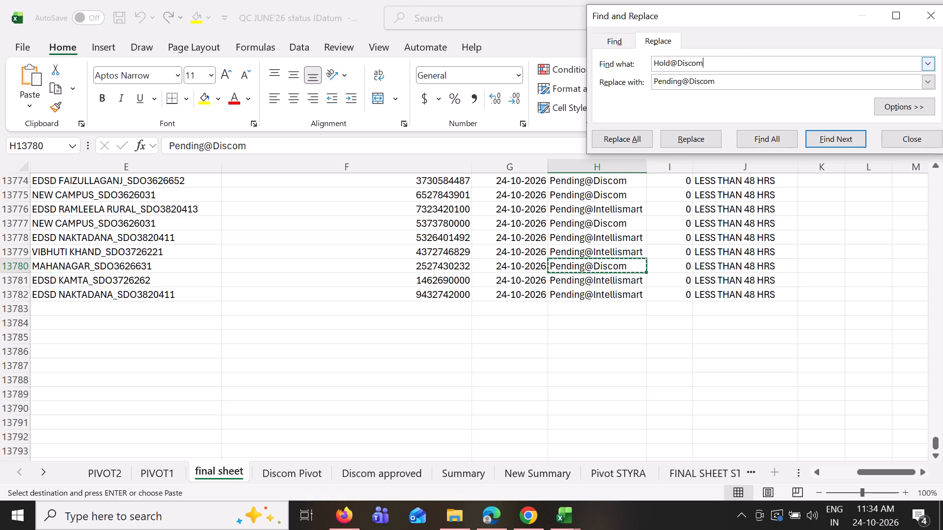
left_click(638, 130)
left_click(860, 159)
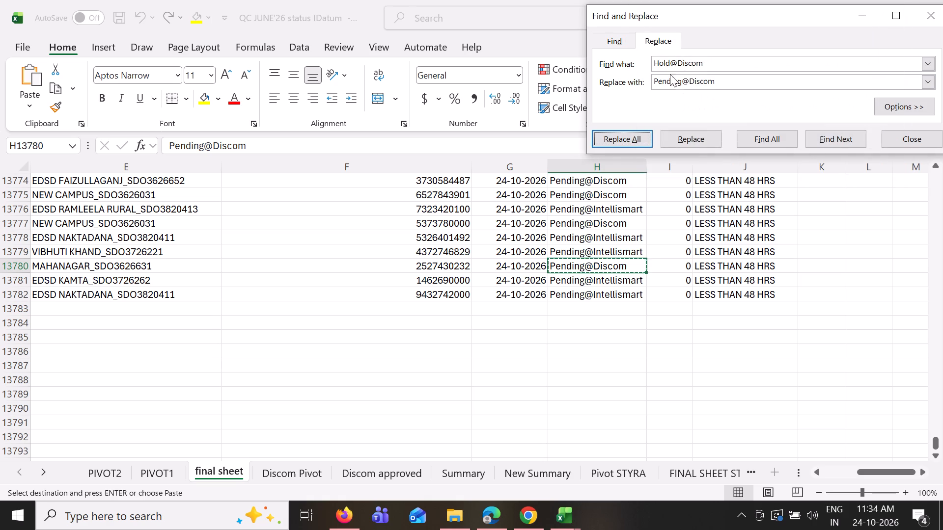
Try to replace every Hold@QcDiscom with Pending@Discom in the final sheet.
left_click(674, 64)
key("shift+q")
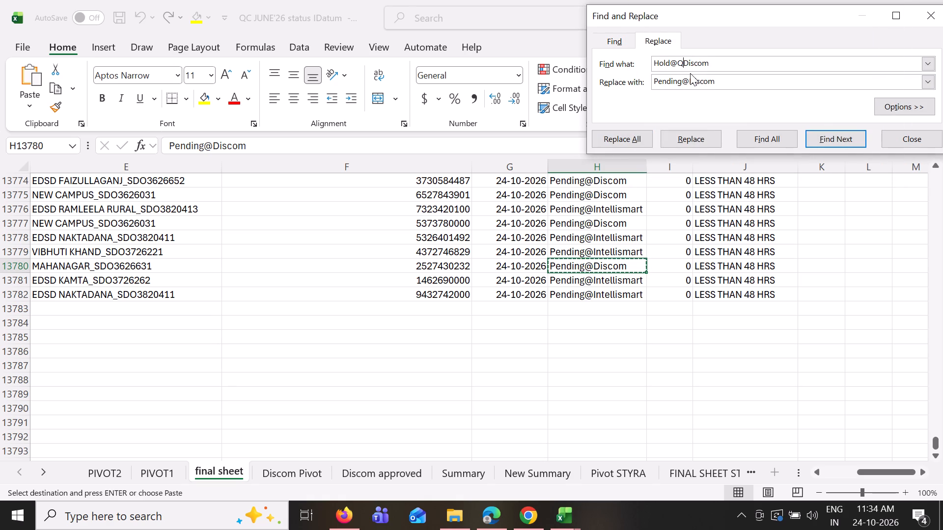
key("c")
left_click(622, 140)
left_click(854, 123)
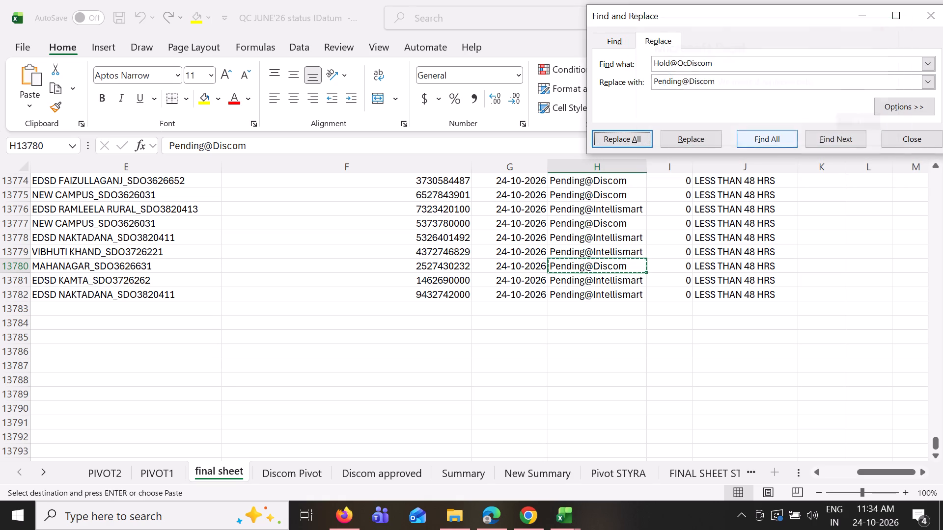
Look through the status column H of the final sheet for status names that still need standardising.
scroll(621, 208, "up", 16)
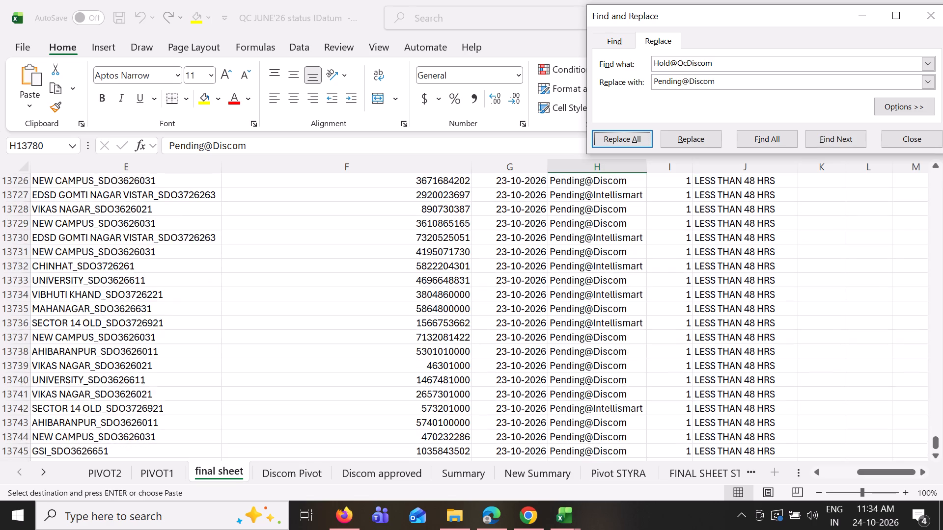
scroll(623, 207, "up", 10)
scroll(623, 207, "down", 4)
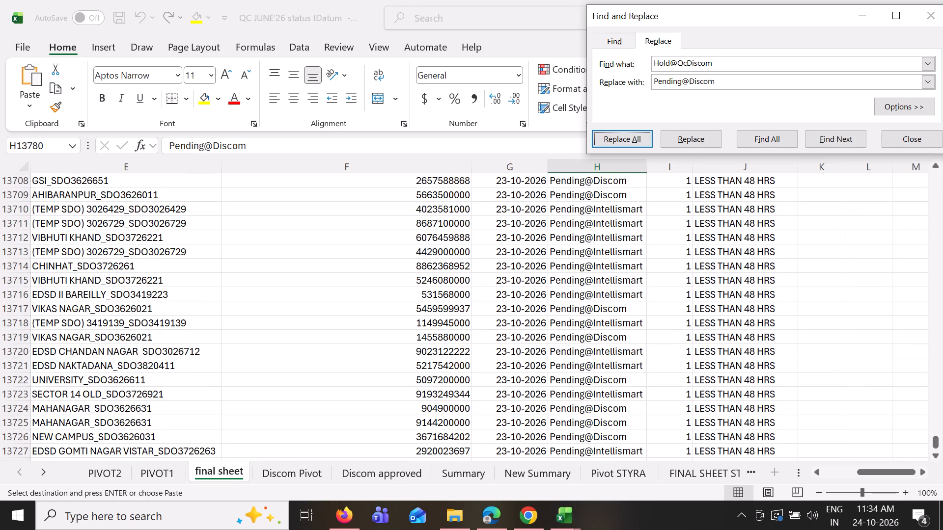
scroll(627, 230, "down", 8)
scroll(630, 229, "up", 12)
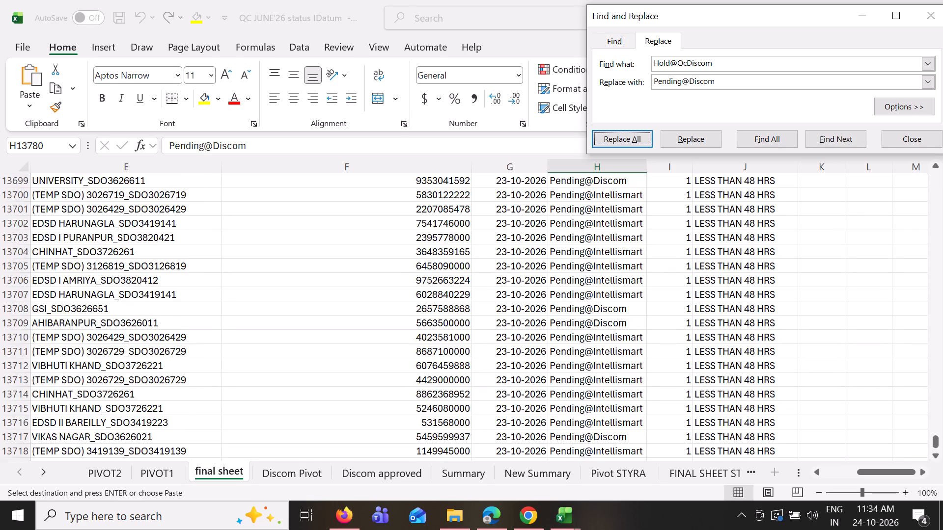
scroll(633, 218, "up", 20)
scroll(633, 218, "up", 18)
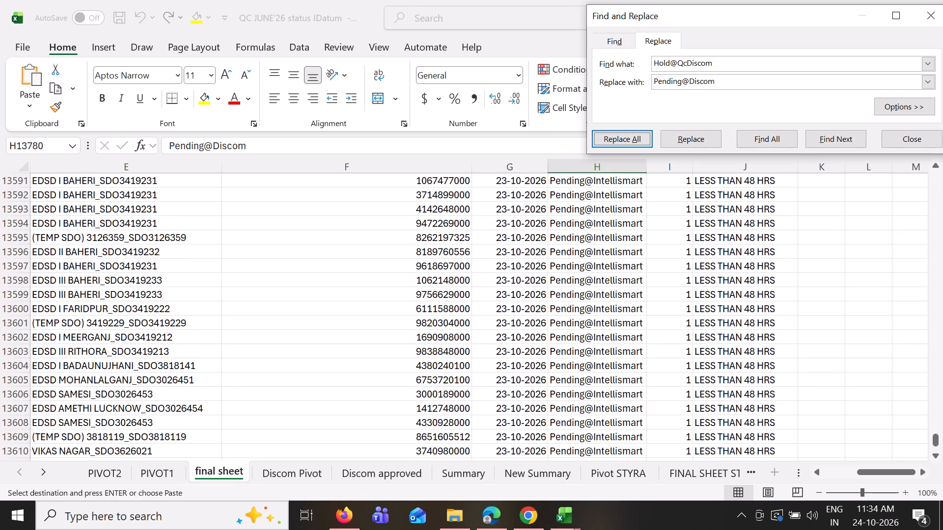
scroll(633, 218, "up", 20)
scroll(633, 218, "up", 18)
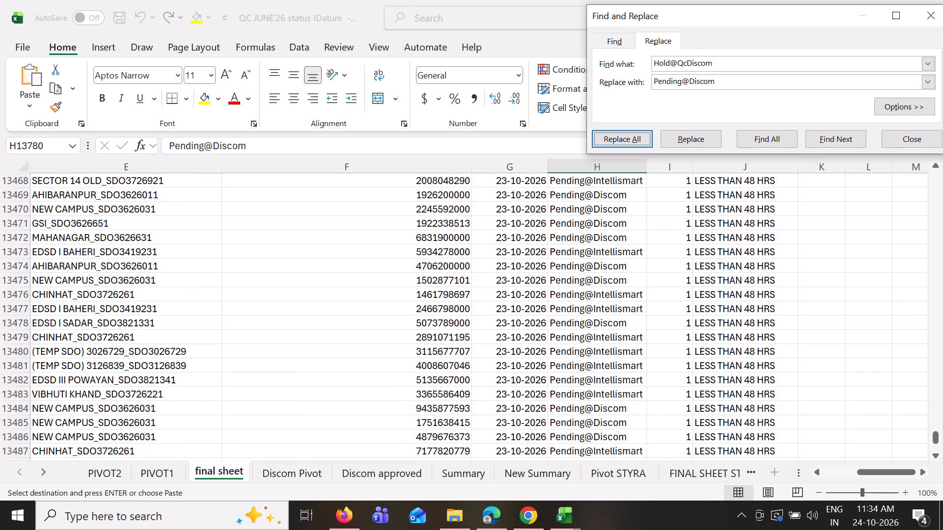
scroll(630, 218, "up", 20)
scroll(630, 218, "up", 18)
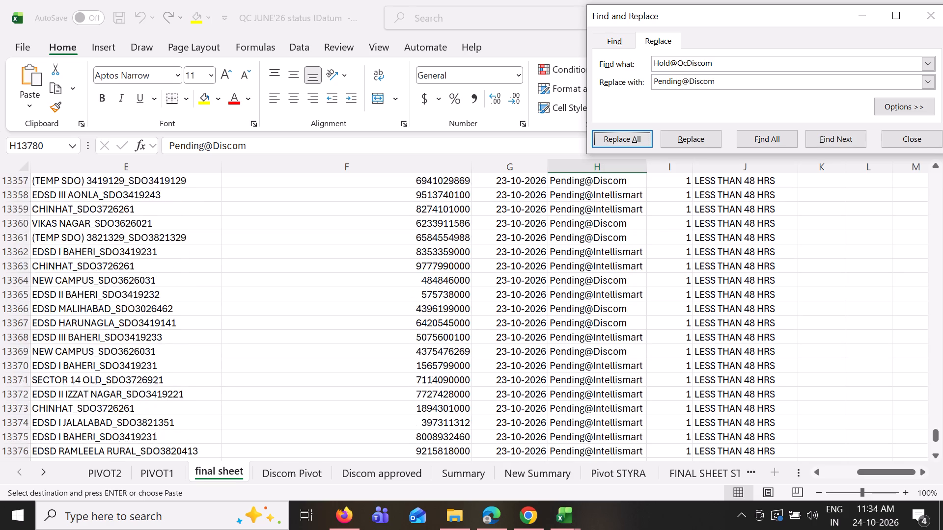
scroll(629, 218, "up", 20)
scroll(629, 218, "up", 20)
scroll(629, 218, "up", 5)
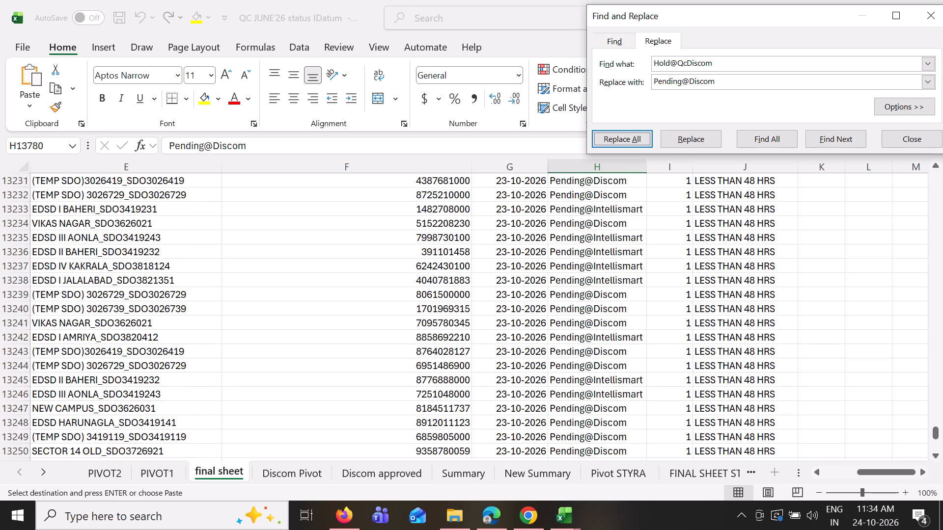
scroll(629, 218, "up", 20)
scroll(629, 218, "up", 8)
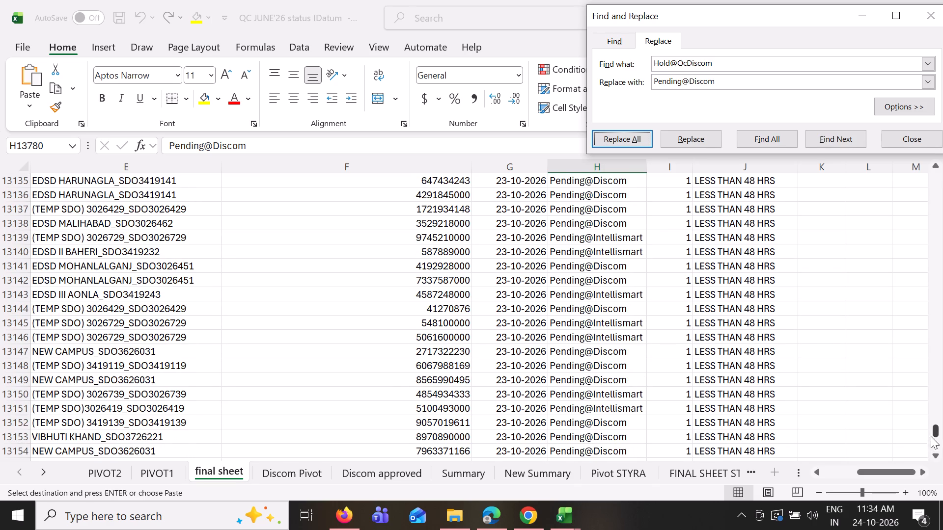
left_click_drag(935, 432, 927, 307)
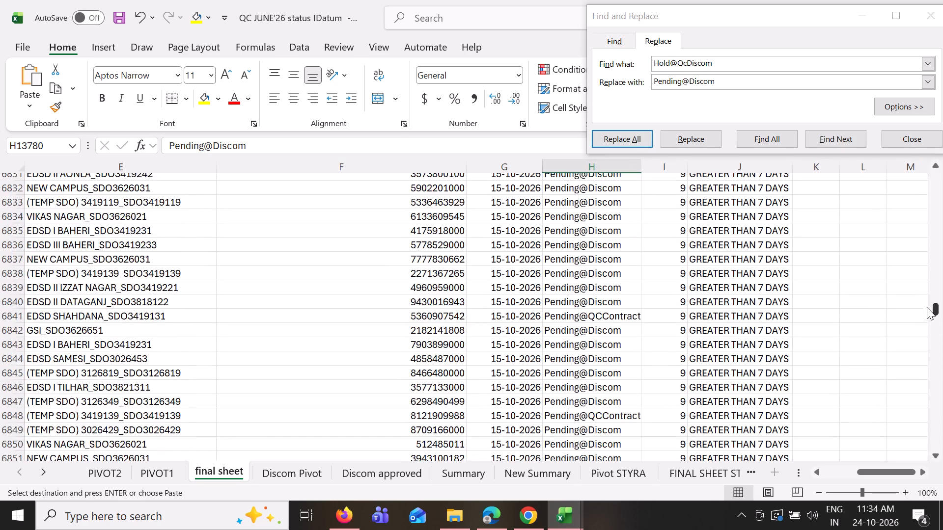
left_click_drag(927, 307, 925, 282)
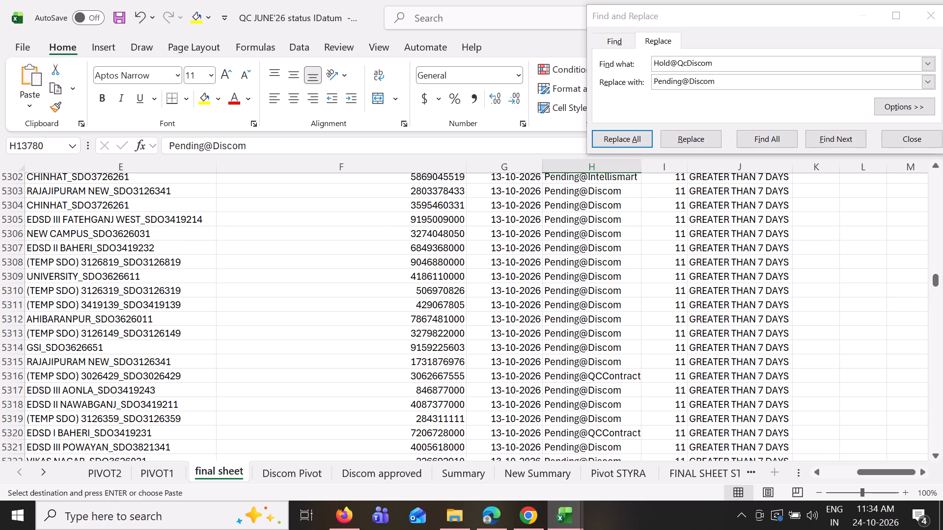
Replace every Pending@QCContractor with Pending@Contractor in the final sheet, copying the search text from a status cell in column H.
left_click(631, 379)
key("ctrl+c")
left_click_drag(722, 82, 606, 91)
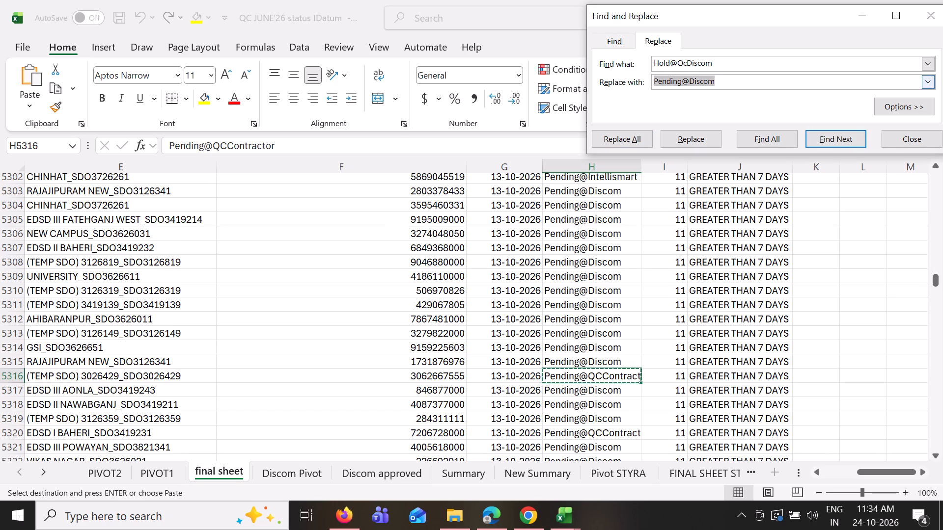
left_click_drag(606, 91, 605, 91)
key("ctrl+v")
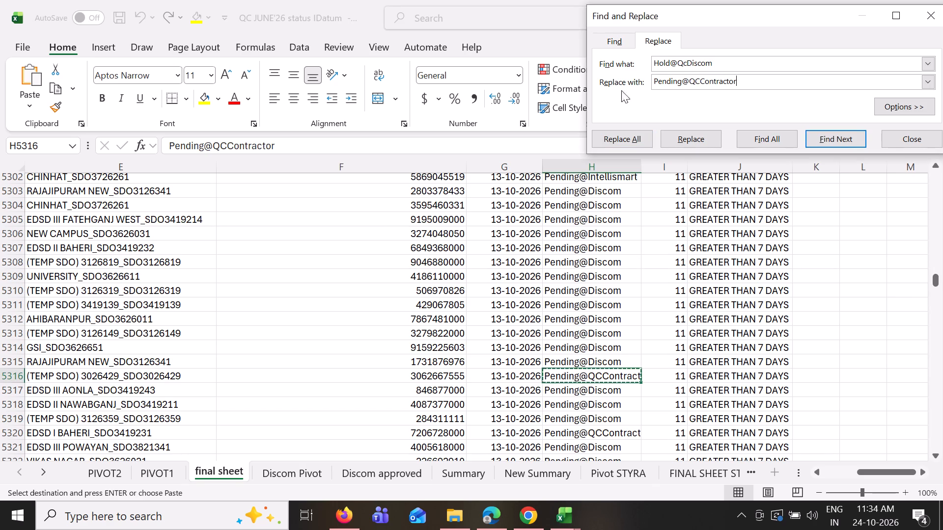
left_click_drag(723, 65, 597, 67, "ctrl")
key("ctrl+v")
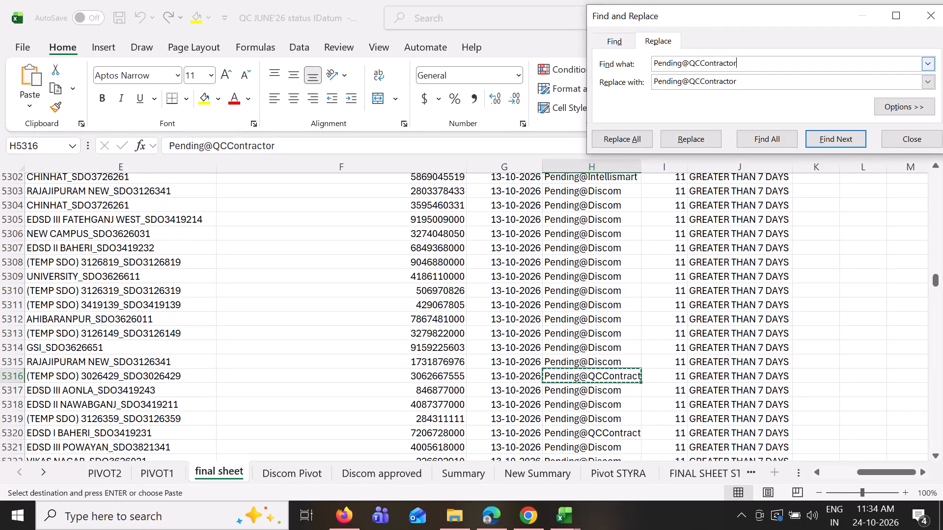
left_click(700, 78)
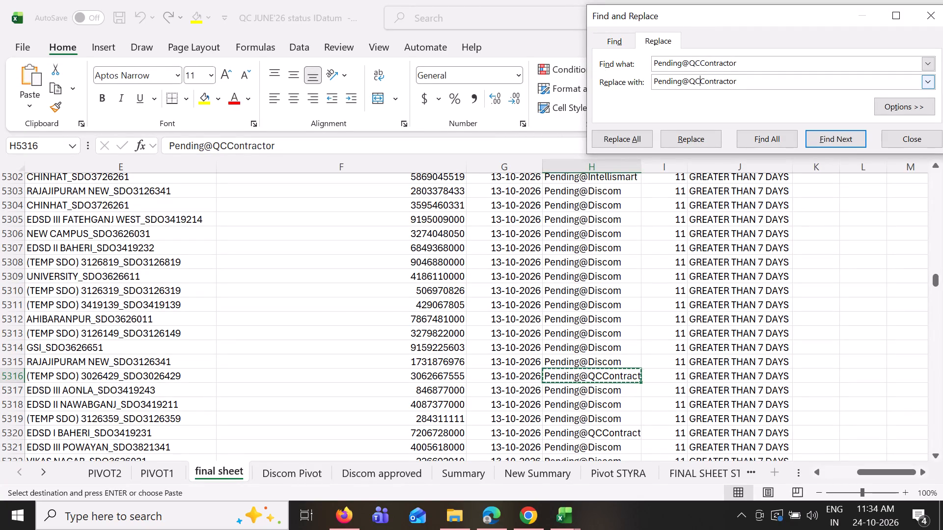
key("BackSpace")
key("BackSpace")
left_click(627, 138)
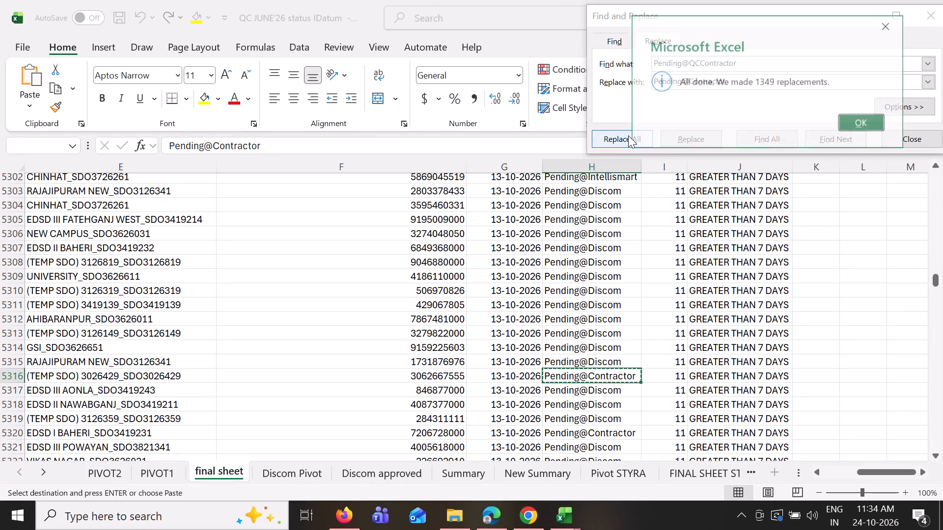
left_click(869, 126)
Refresh the pivot table on the PIVOT1 sheet.
left_click(107, 471)
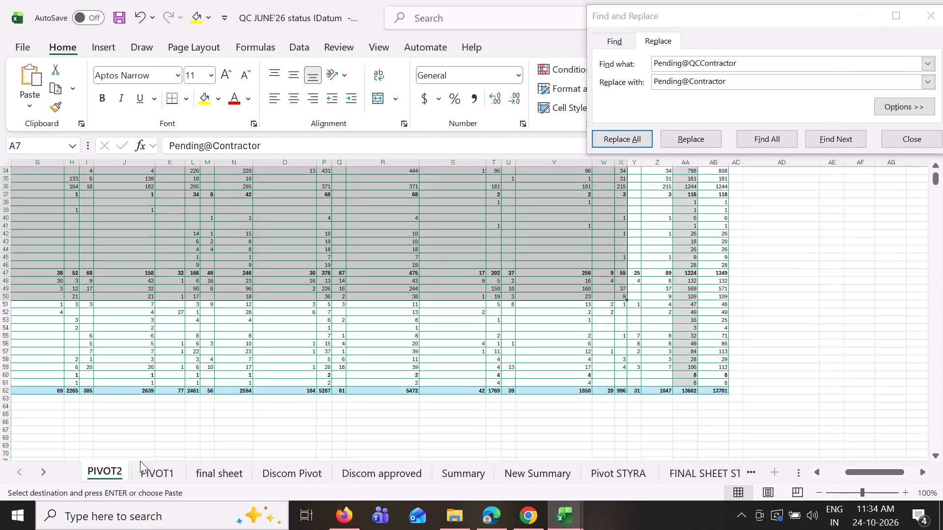
left_click(172, 465)
right_click(316, 285)
left_click(361, 291)
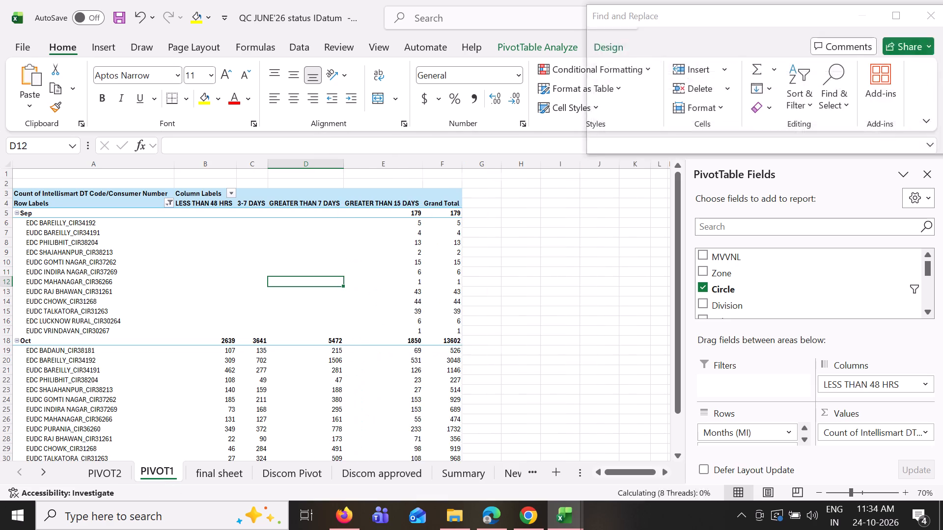
Copy the Oct ageing counts B19:E32 from PIVOT1 and paste them as values into the Summary sheet's second table from K18.
scroll(337, 237, "down", 4)
scroll(323, 243, "up", 5)
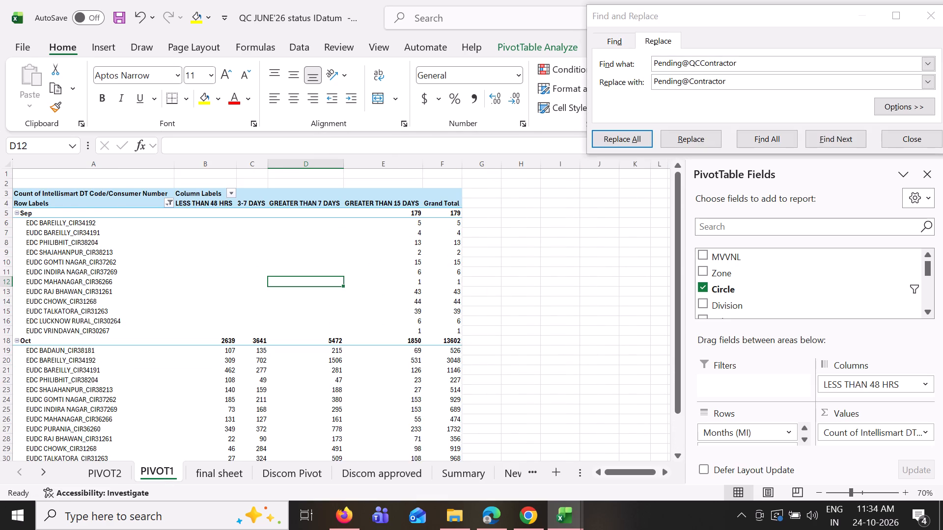
scroll(267, 303, "down", 5)
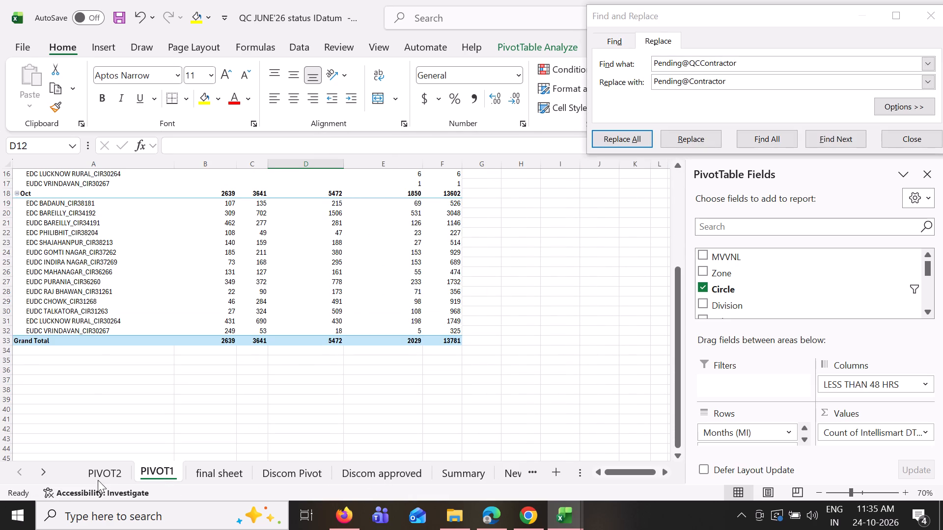
left_click_drag(227, 206, 388, 349)
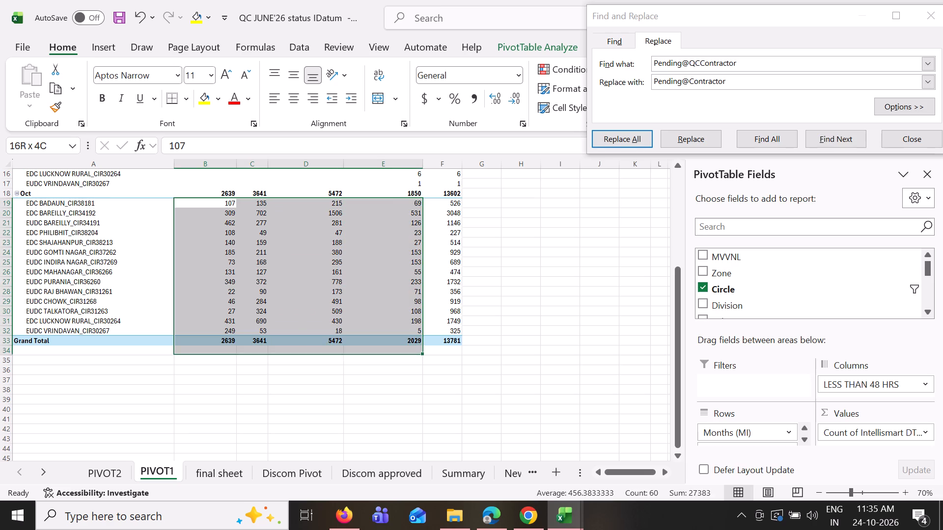
left_click_drag(388, 349, 419, 332)
key("ctrl+c")
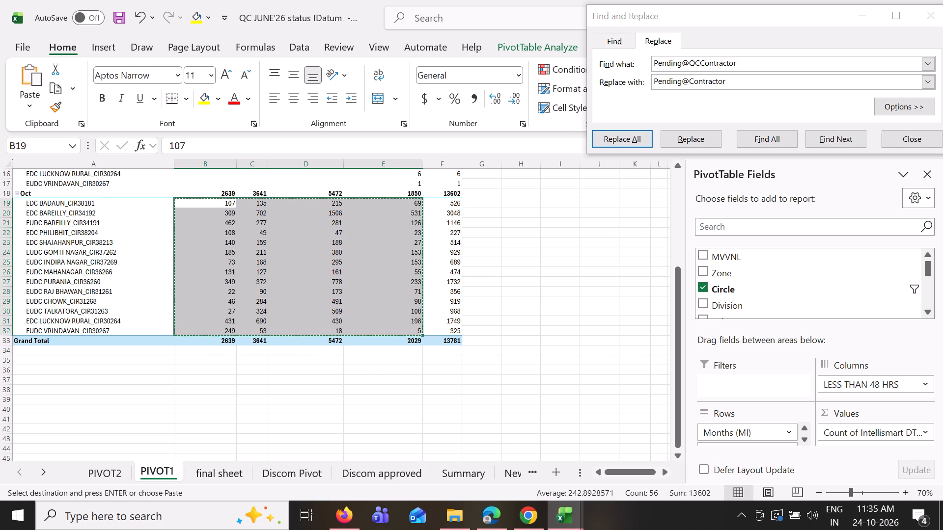
left_click(476, 476)
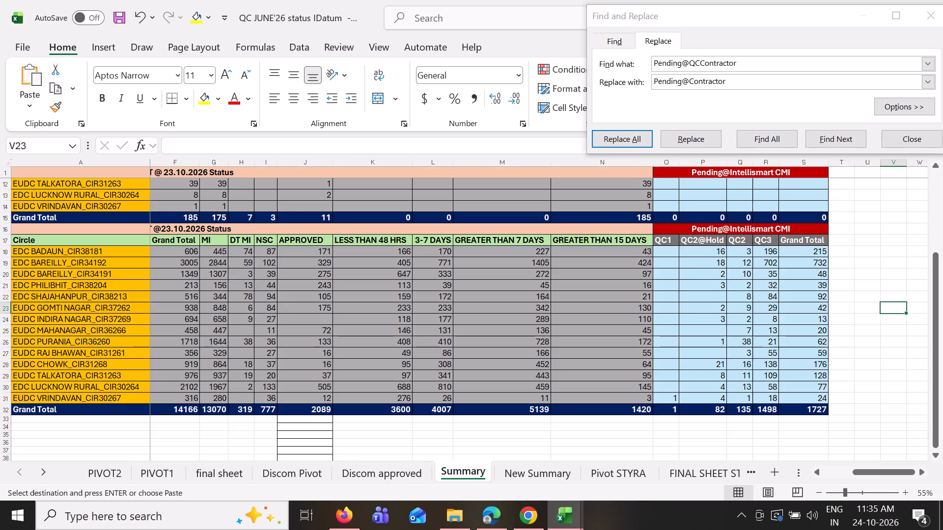
left_click(381, 254)
key("ctrl+shift+v")
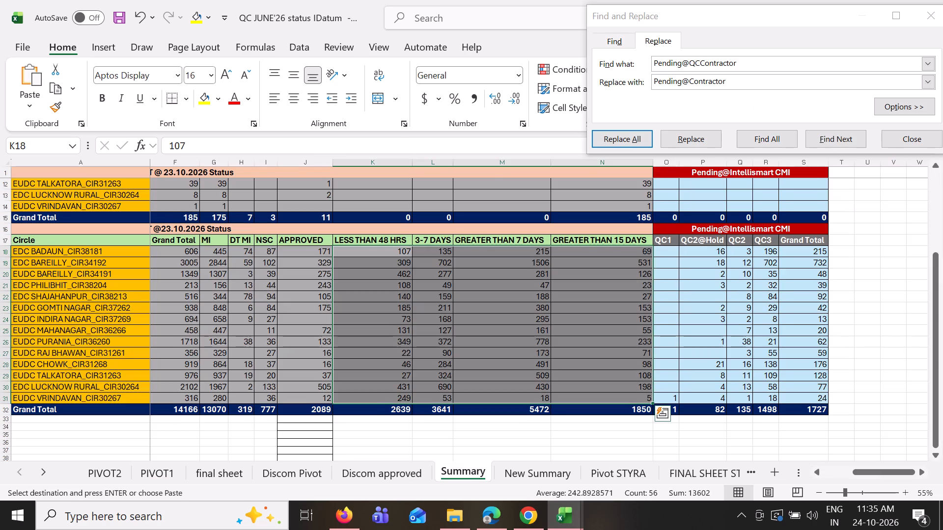
Copy the Sep GREATER THAN 15 DAYS counts E6:E17 from PIVOT1 and paste them as values into Summary from N3.
left_click(167, 471)
scroll(341, 288, "up", 5)
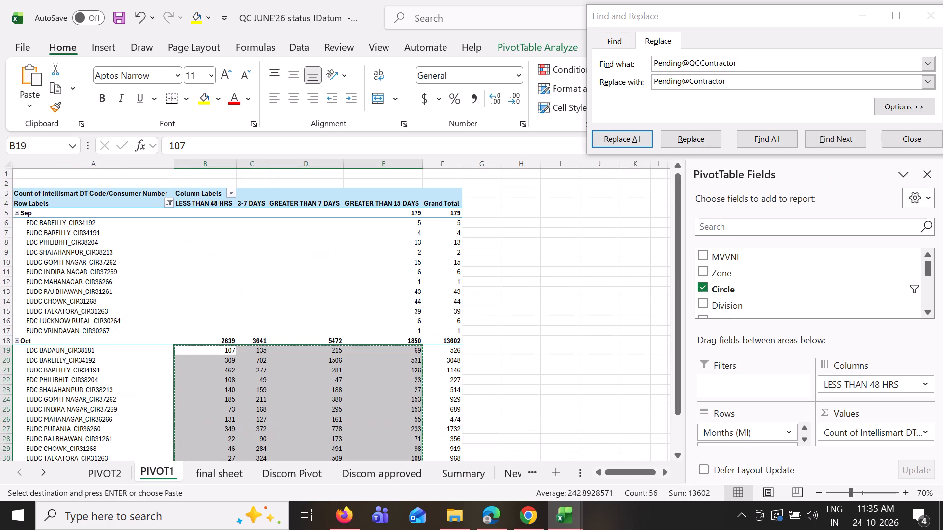
left_click_drag(416, 222, 416, 328)
key("ctrl+c")
left_click(476, 472)
scroll(649, 262, "up", 5)
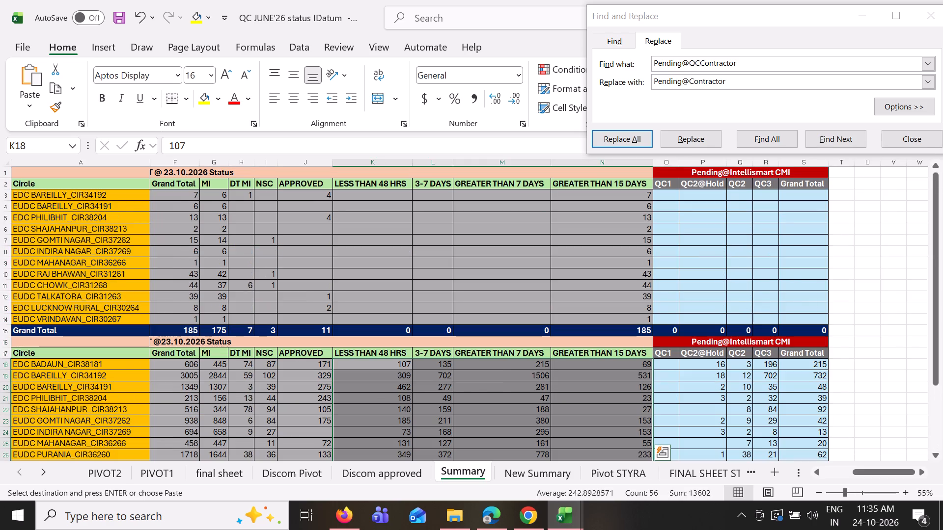
left_click(630, 193)
key("ctrl+shift+v")
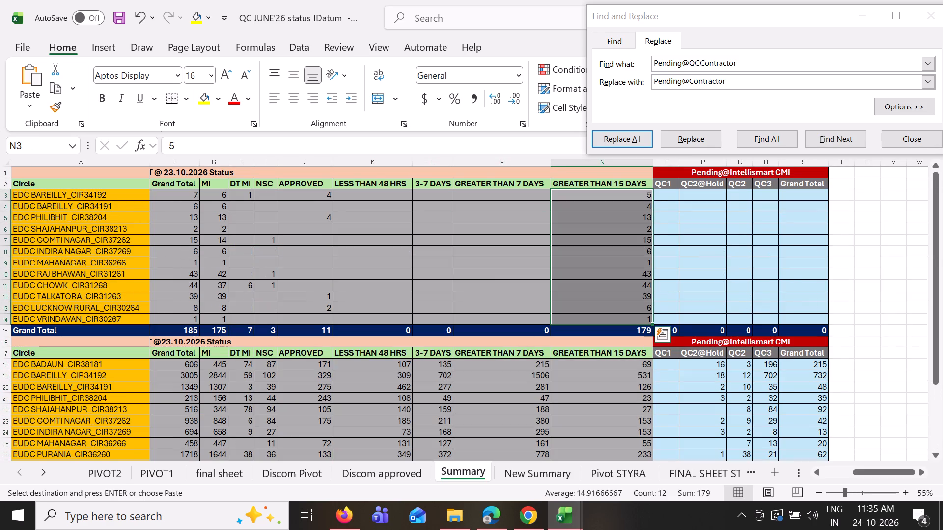
Close Find and Replace and swap PIVOT1's column field from LESS THAN 48 HRS to MVVNL.
left_click(215, 472)
left_click(160, 473)
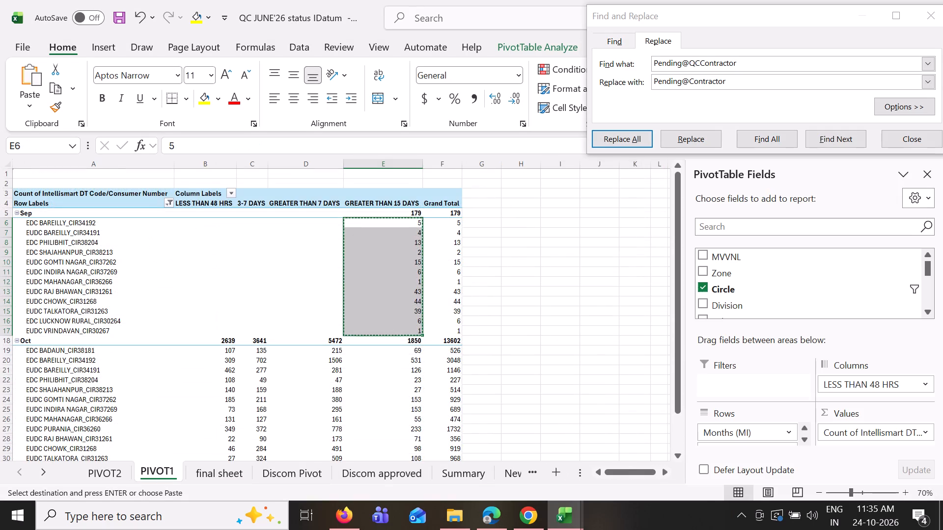
left_click(904, 135)
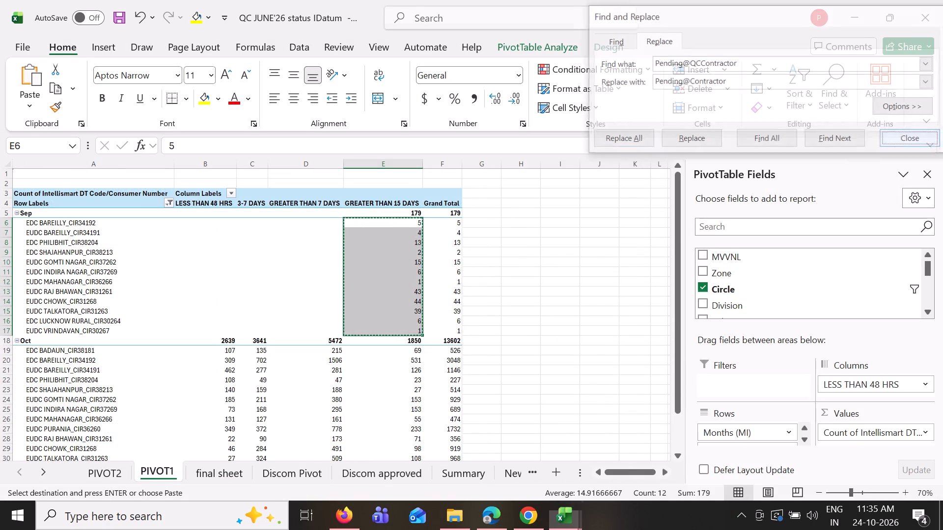
left_click_drag(853, 384, 816, 304)
scroll(748, 264, "up", 3)
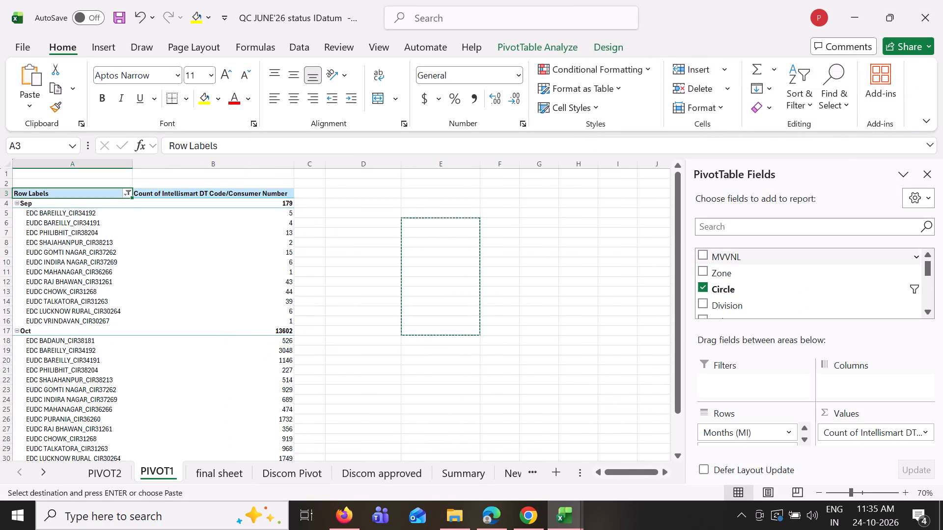
scroll(748, 264, "up", 1)
left_click_drag(740, 256, 866, 380)
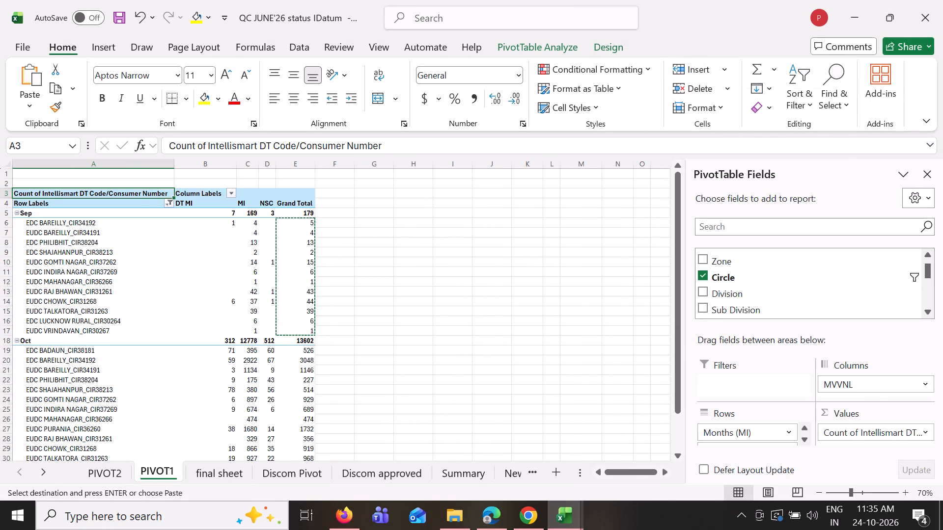
Move the MI column ahead of DT MI in the PIVOT1 pivot table.
left_click(247, 203)
left_click(240, 202)
left_click_drag(234, 209, 202, 214)
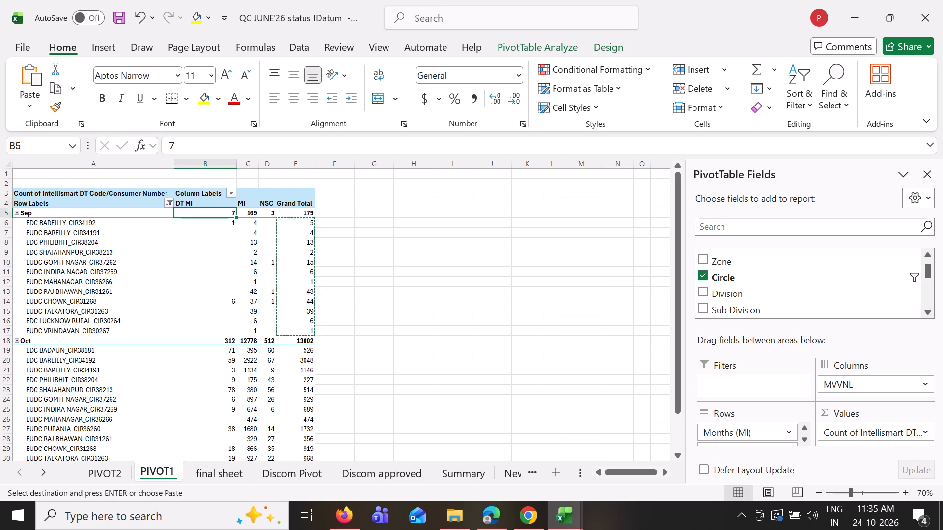
left_click(245, 202)
left_click(250, 200)
left_click_drag(236, 211, 179, 218)
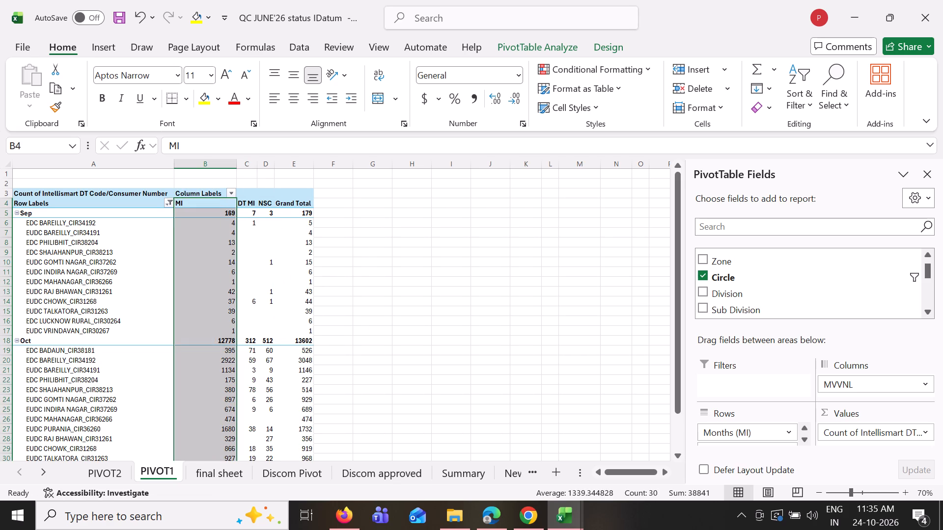
Copy the Sep MI, DT MI and NSC counts B6:D17 from PIVOT1 and paste them as values into Summary from G3.
left_click_drag(228, 221, 262, 336)
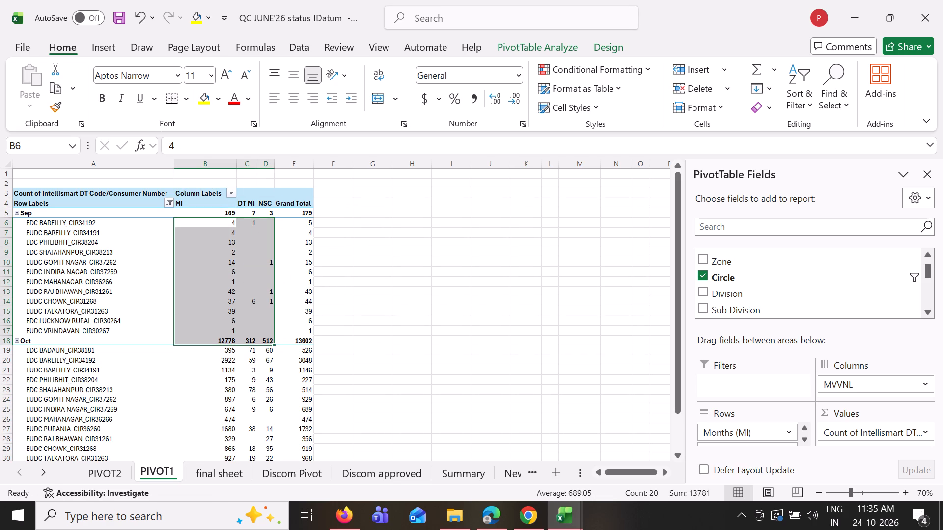
key("shift+Up")
key("ctrl+c")
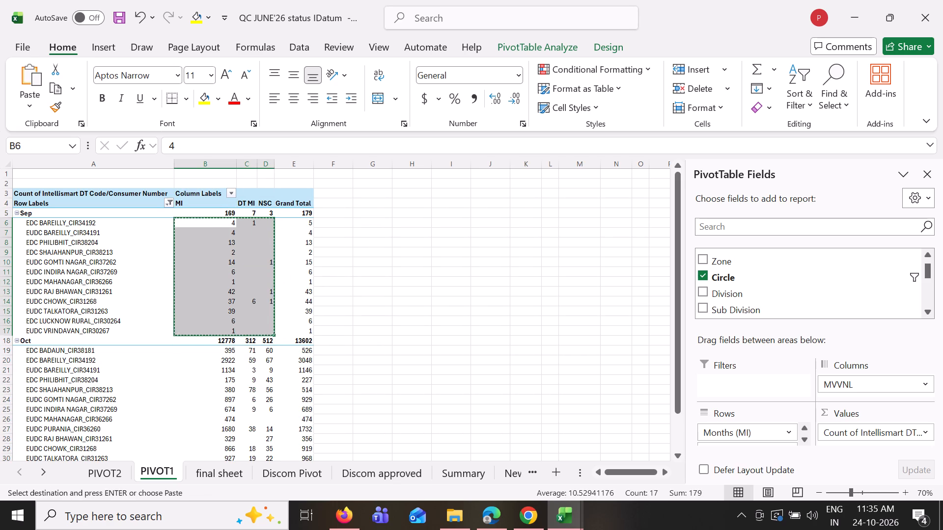
left_click(468, 475)
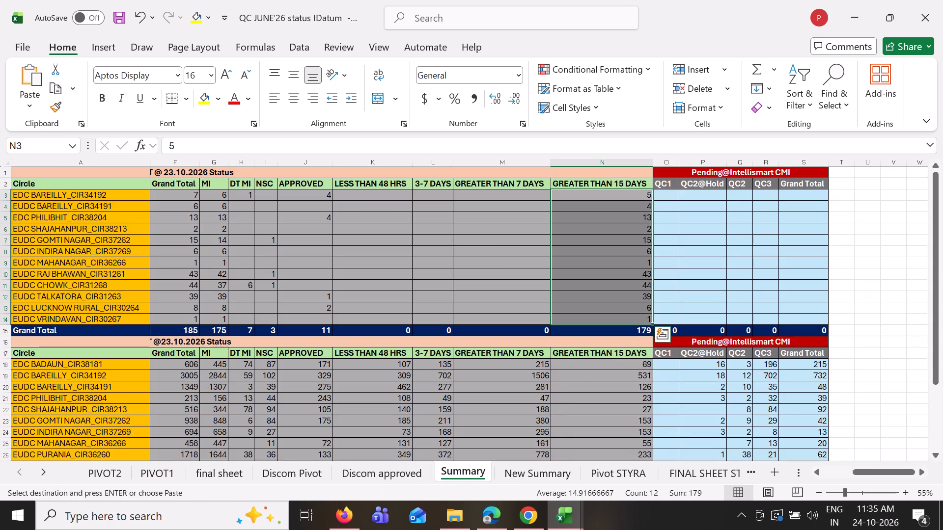
left_click(204, 193)
key("ctrl+shift+v")
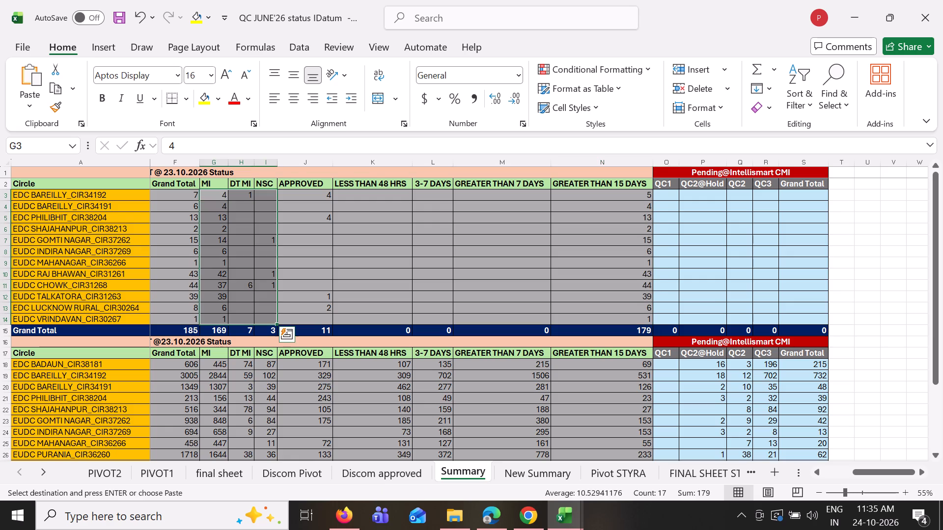
Copy the Oct MI, DT MI and NSC counts B19:D32 from PIVOT1 and paste them as values into Summary from G18.
left_click(136, 476)
scroll(242, 352, "down", 4)
left_click_drag(228, 227, 269, 321)
left_click_drag(229, 236, 278, 361)
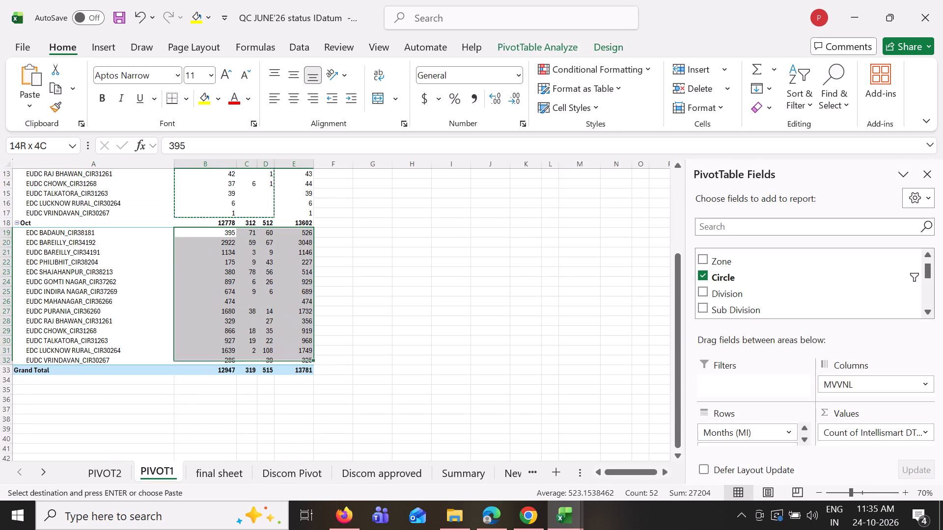
left_click_drag(278, 361, 265, 363)
key("ctrl+c")
left_click(453, 477)
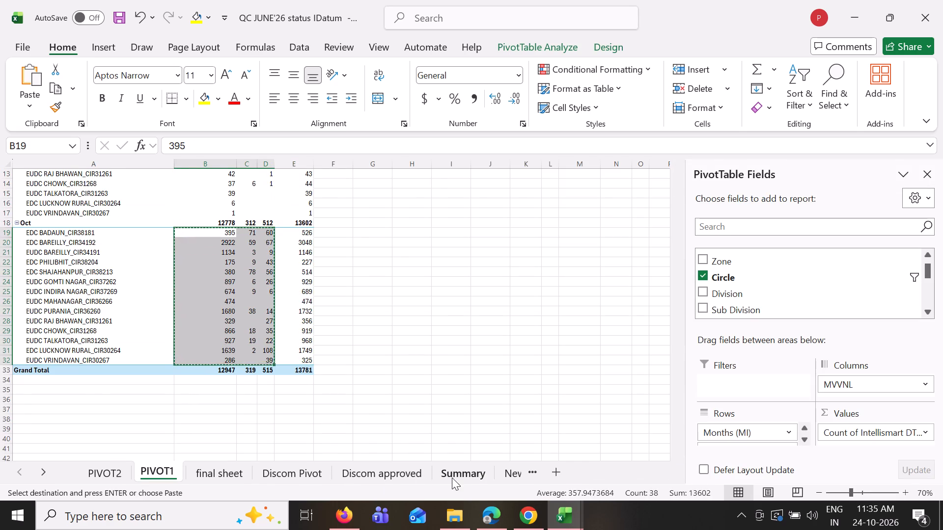
left_click(212, 367)
key("ctrl+shift+v")
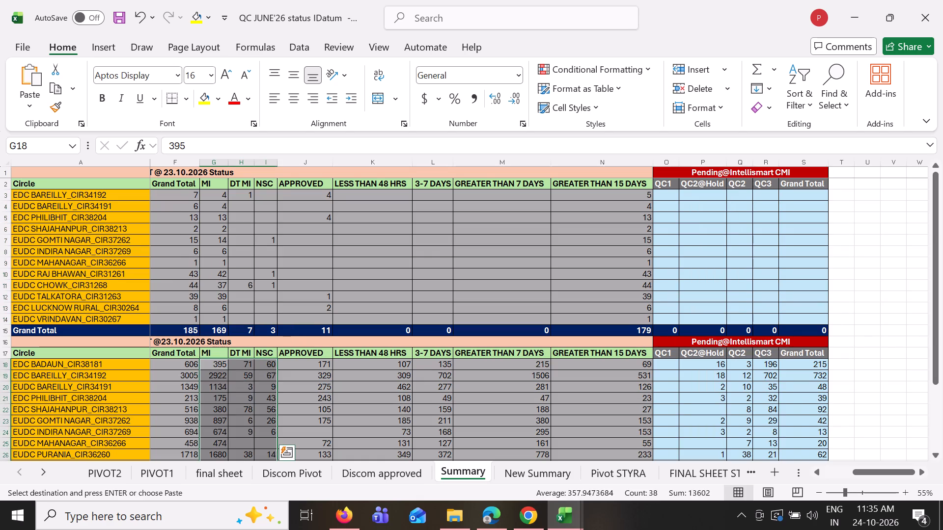
scroll(396, 291, "right", 7)
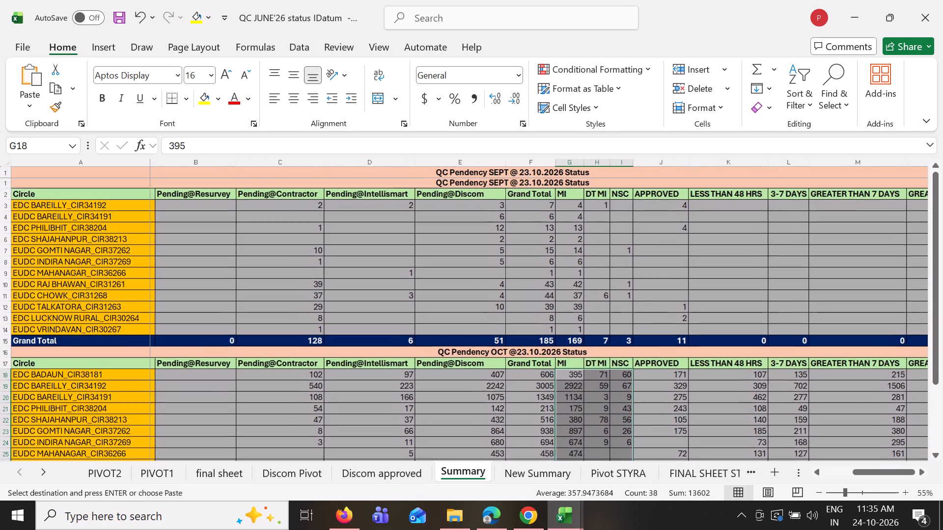
scroll(416, 291, "down", 1)
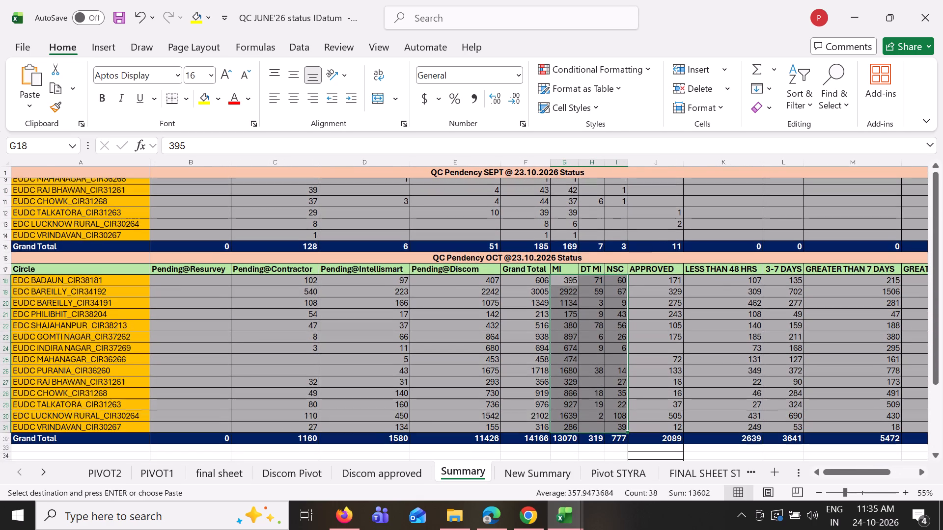
scroll(416, 291, "down", 1)
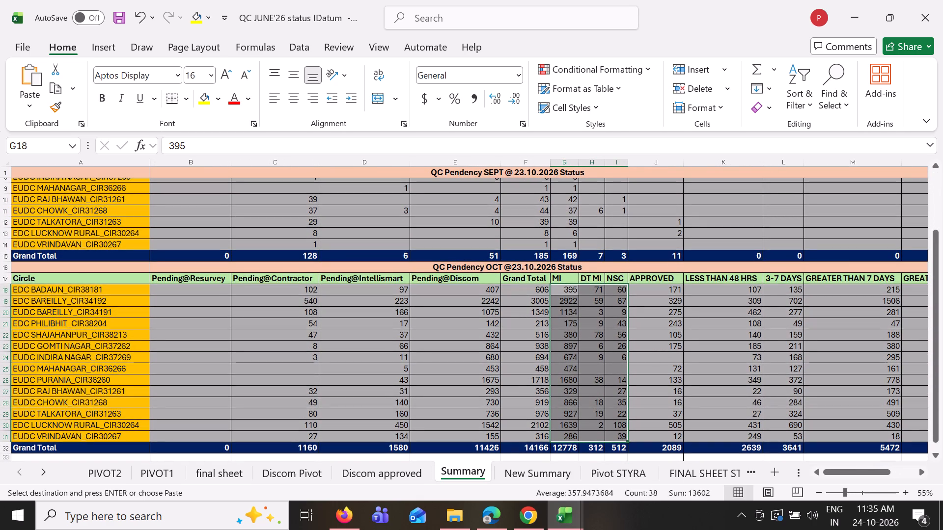
Replace the MVVNL column field of the PIVOT1 pivot table with QC Status.
left_click(173, 472)
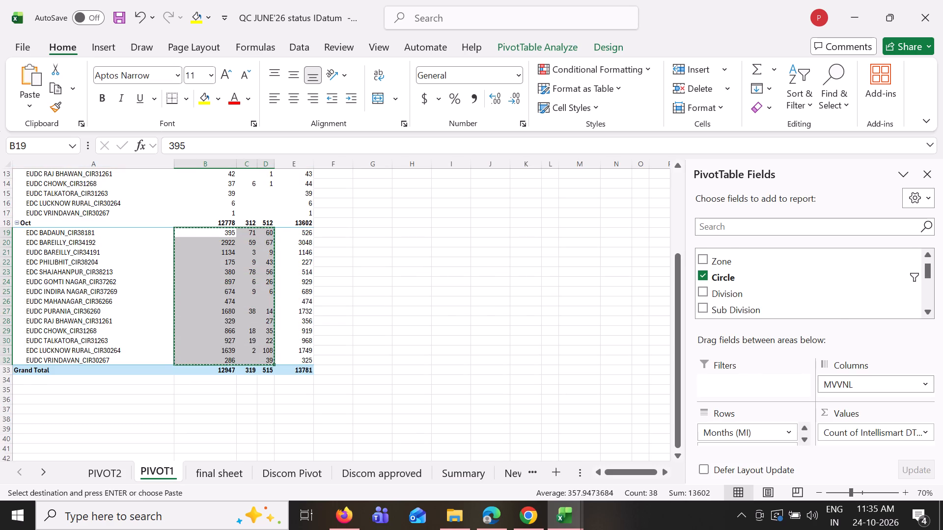
left_click_drag(841, 382, 798, 315)
scroll(793, 288, "down", 4)
left_click_drag(776, 252, 804, 301)
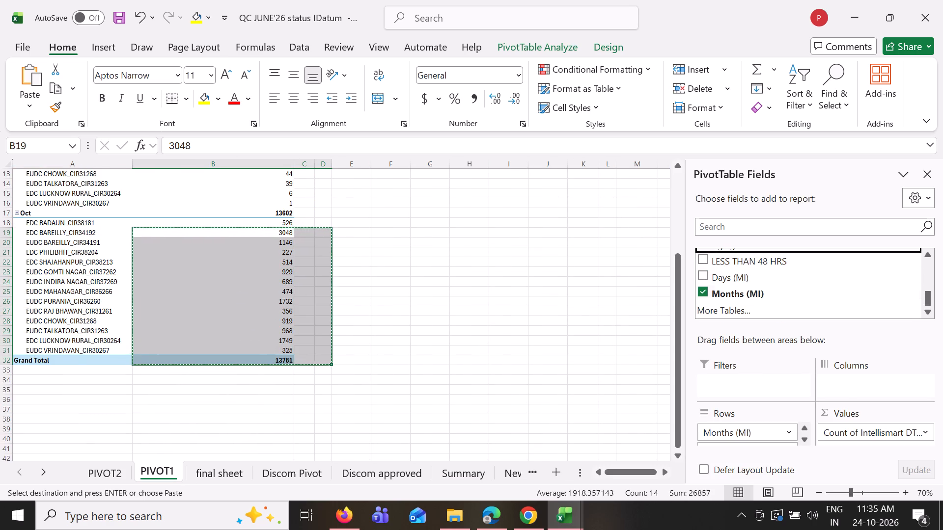
left_click_drag(804, 301, 804, 300)
scroll(789, 265, "up", 2)
left_click_drag(747, 295, 863, 388)
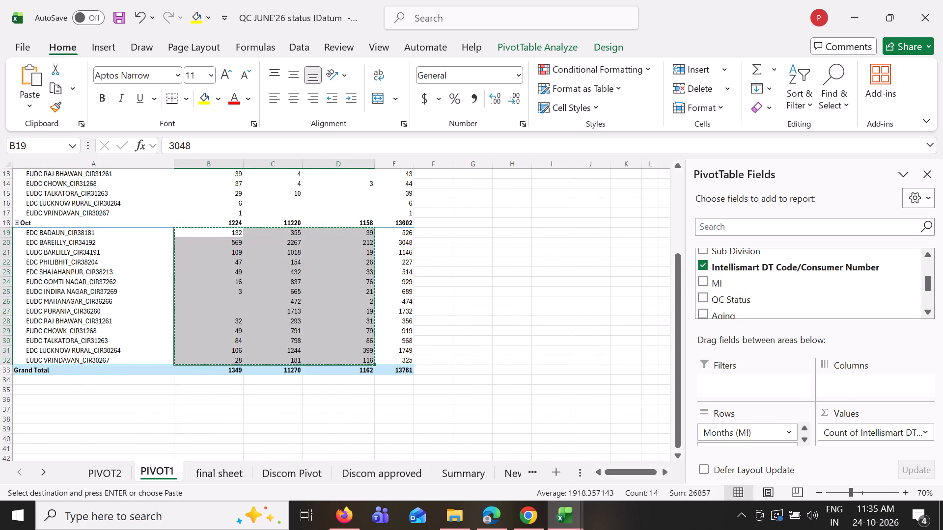
Move the Pending@Intellismart column ahead of Pending@Discom in the PIVOT1 pivot table.
scroll(170, 263, "up", 5)
left_click(339, 201)
left_click_drag(302, 220, 289, 221)
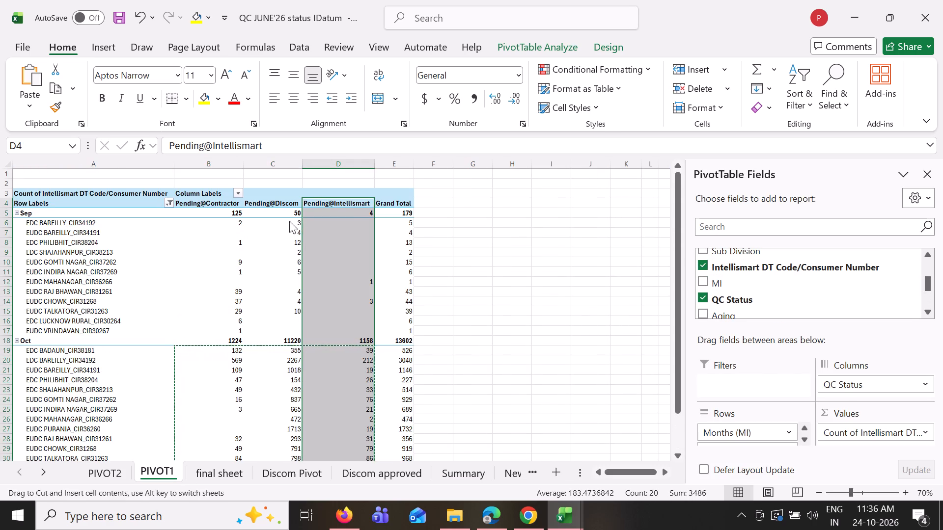
left_click_drag(289, 221, 257, 224)
Select the Sep counts under the three pending status columns in PIVOT1, starting at B6.
left_click_drag(235, 225, 372, 337)
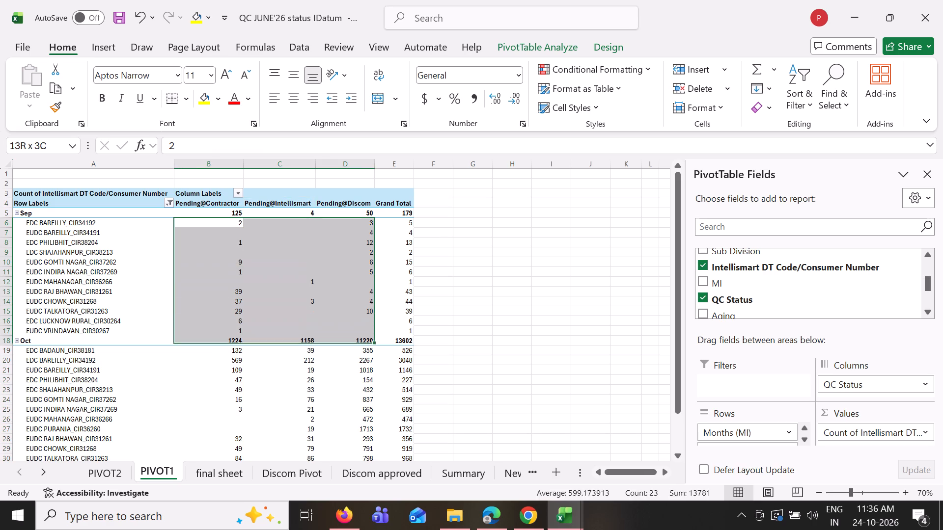
Copy the Sep pending status counts with their Grand Total, B6:E17, from PIVOT1 and paste them as values into Summary from C3.
left_click_drag(372, 337, 399, 329)
key("ctrl+c")
left_click(459, 479)
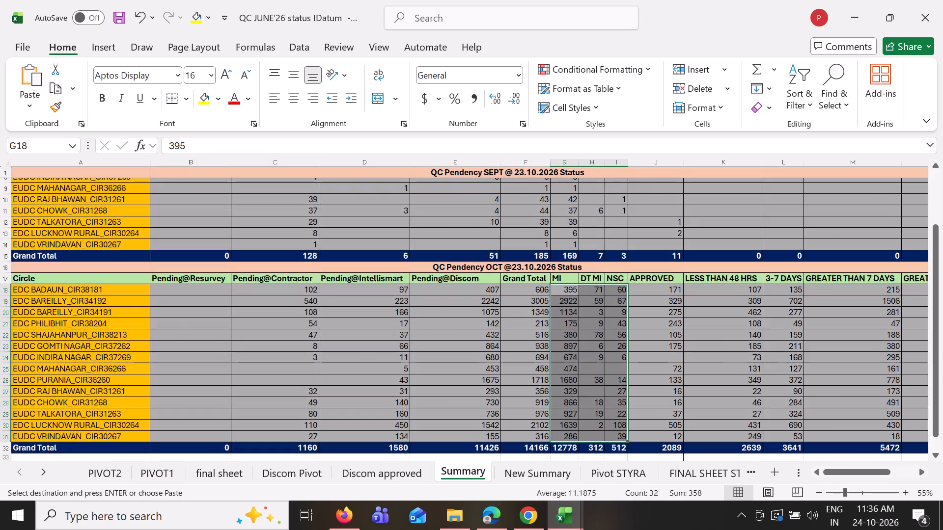
scroll(403, 272, "up", 4)
left_click(311, 197)
key("ctrl+shift+v")
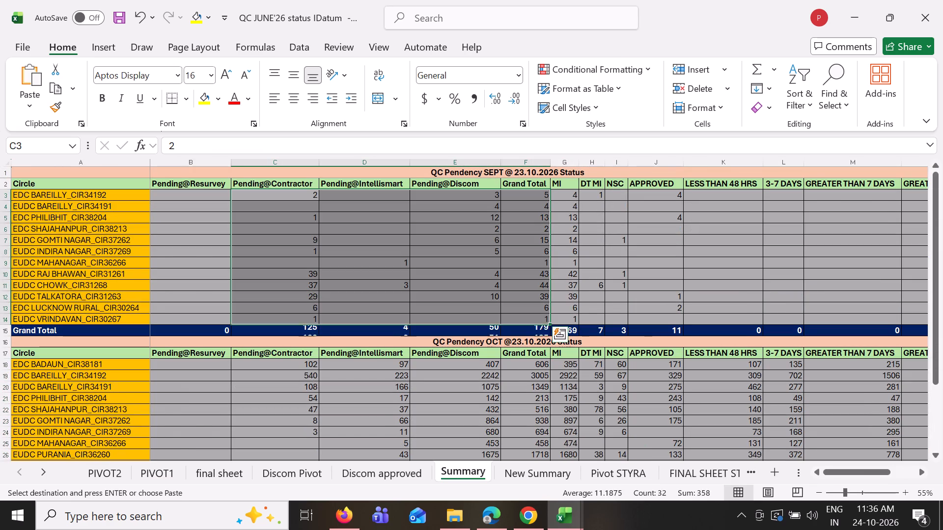
Copy the Oct pending status counts with their Grand Total, B19:E32, from PIVOT1 and paste them as values into Summary from C18.
left_click(153, 470)
scroll(242, 371, "down", 4)
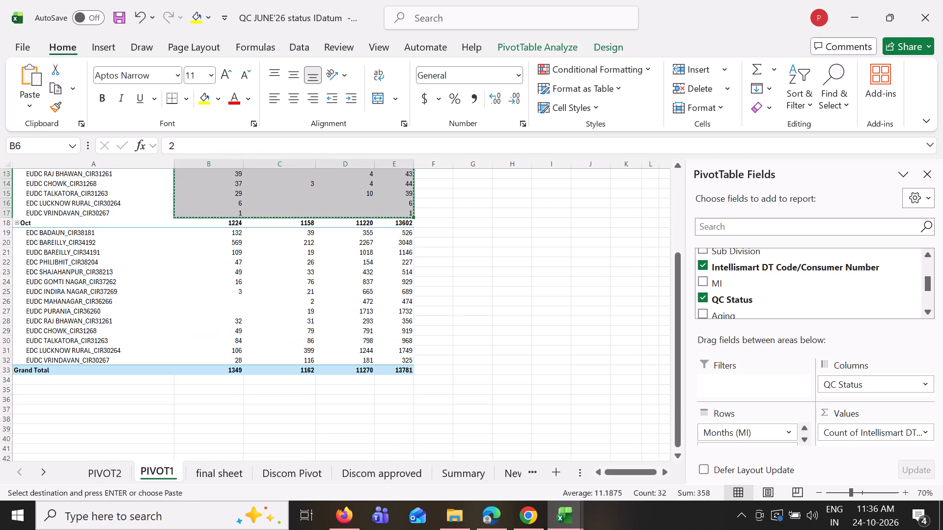
left_click_drag(230, 231, 402, 364)
key("ctrl+c")
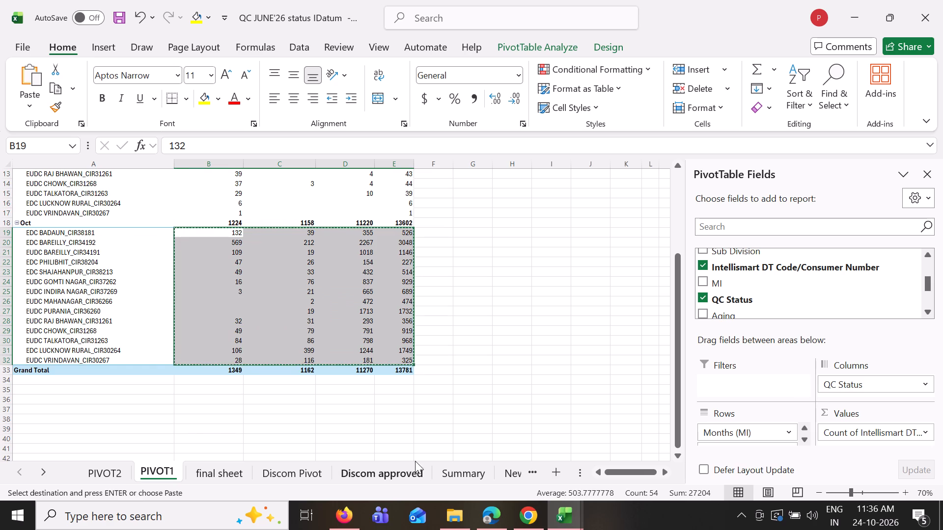
left_click(396, 471)
left_click(453, 474)
scroll(333, 355, "down", 5)
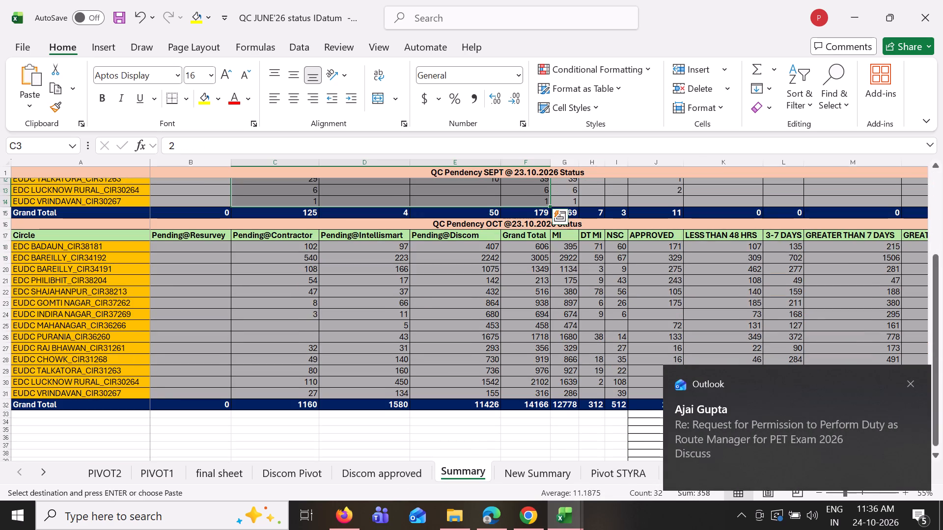
left_click(302, 245)
key("ctrl+shift+v")
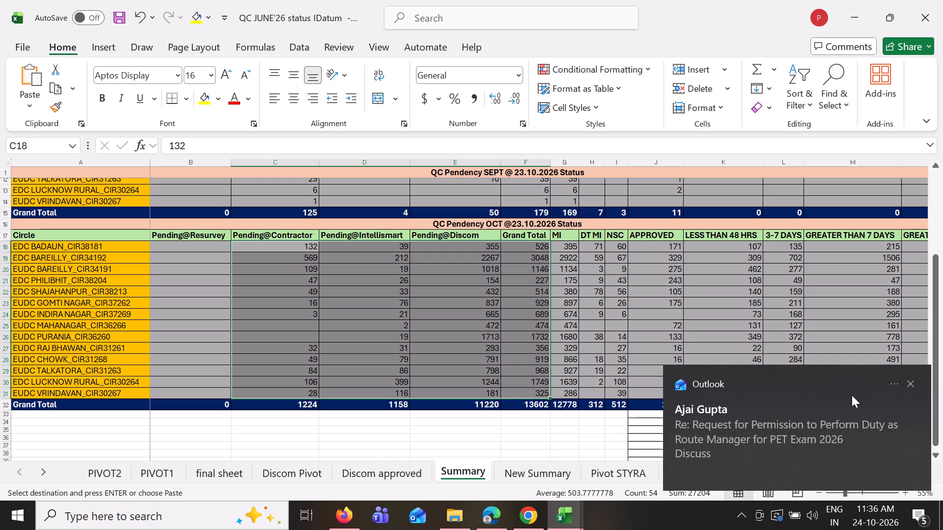
left_click(911, 383)
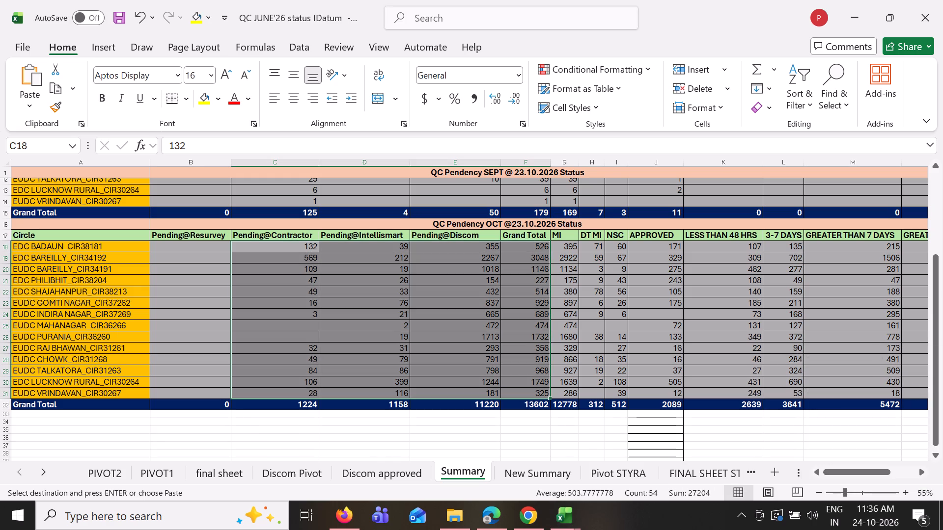
Change the date in the SEPT and OCT QC Pendency titles on the Summary sheet to 24.10.2026.
scroll(752, 310, "up", 10)
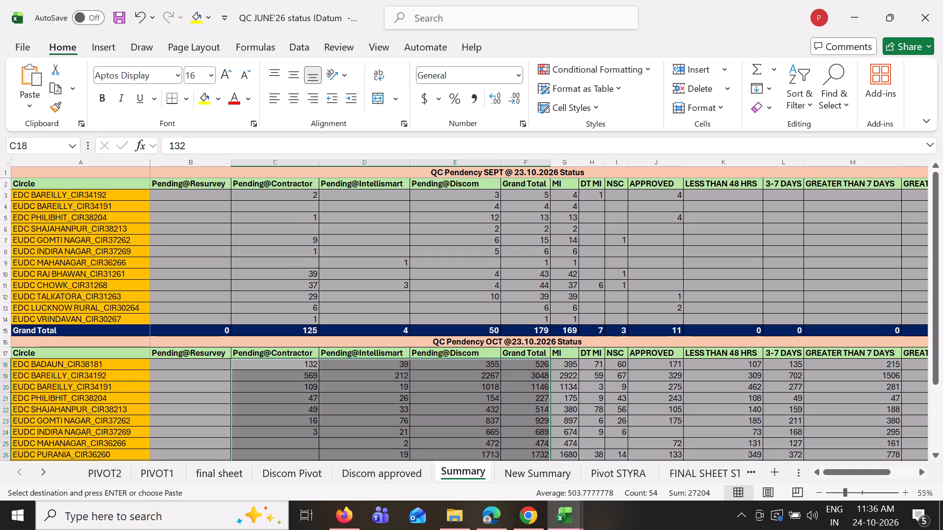
left_click(532, 174)
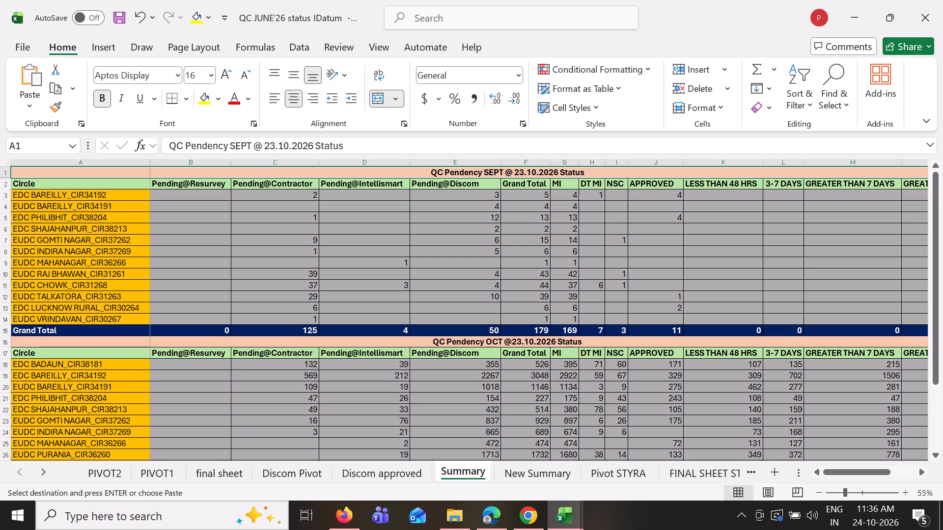
left_click(274, 144)
key("BackSpace")
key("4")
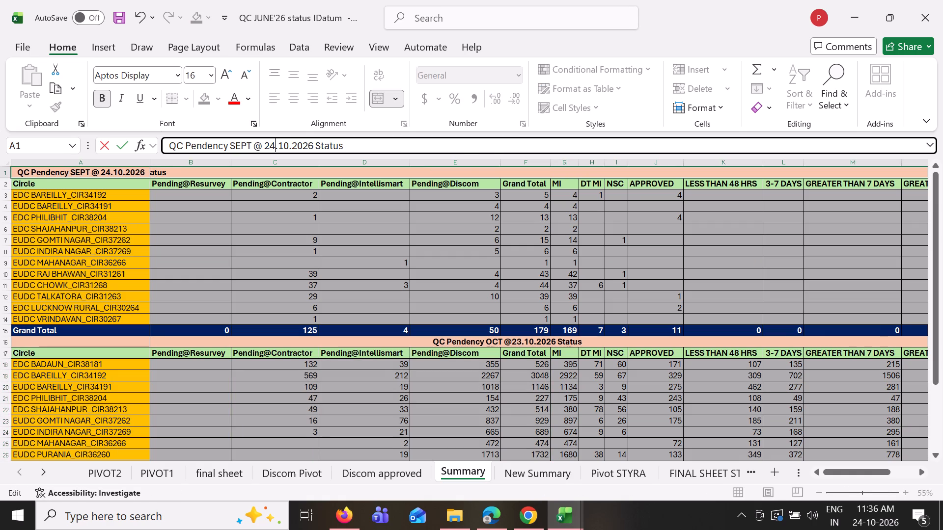
left_click(503, 345)
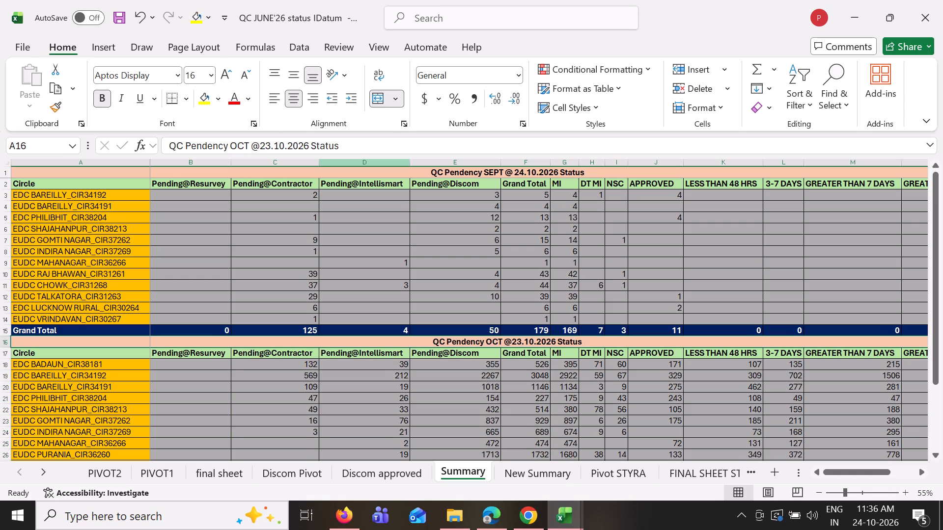
left_click(270, 146)
key("BackSpace")
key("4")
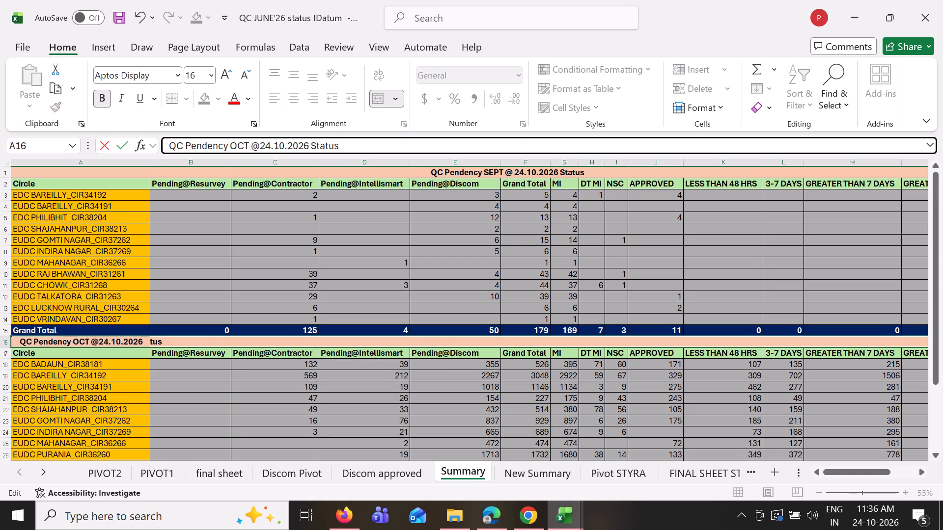
left_click(454, 221)
Clear the circle-wise APPROVED counts in the SEPT table (J3:J14) and the OCT table (J18:J31) of Summary.
scroll(817, 279, "left", 2)
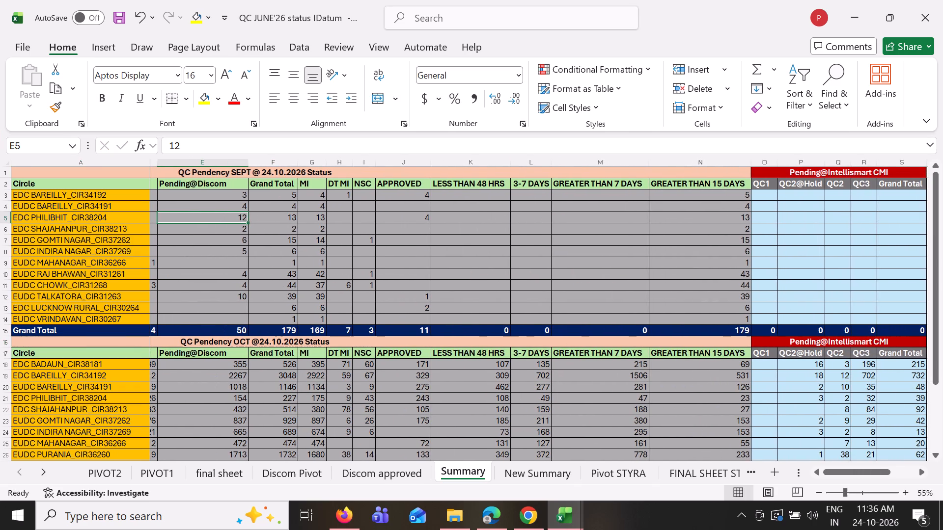
scroll(800, 275, "left", 1)
left_click_drag(430, 196, 428, 318)
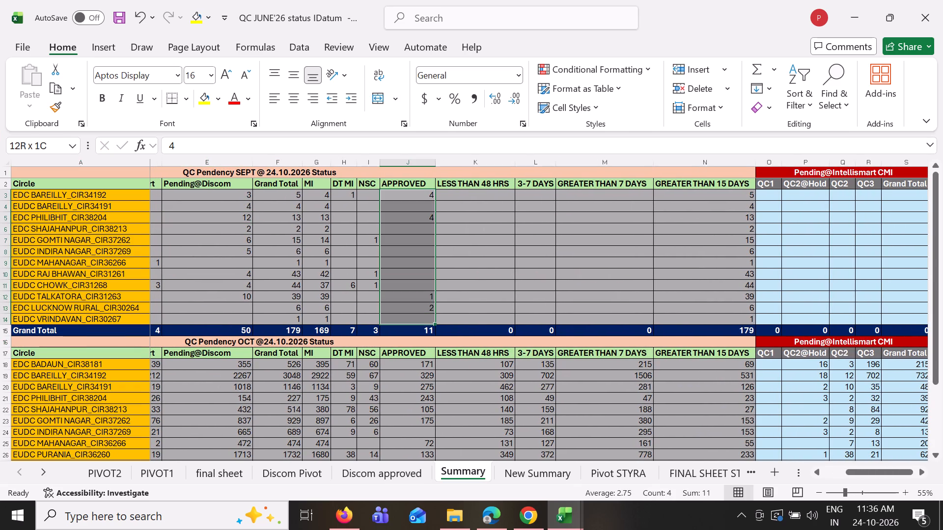
left_click_drag(428, 318, 428, 319)
key("Delete")
scroll(439, 328, "down", 4)
left_click_drag(425, 266, 425, 277)
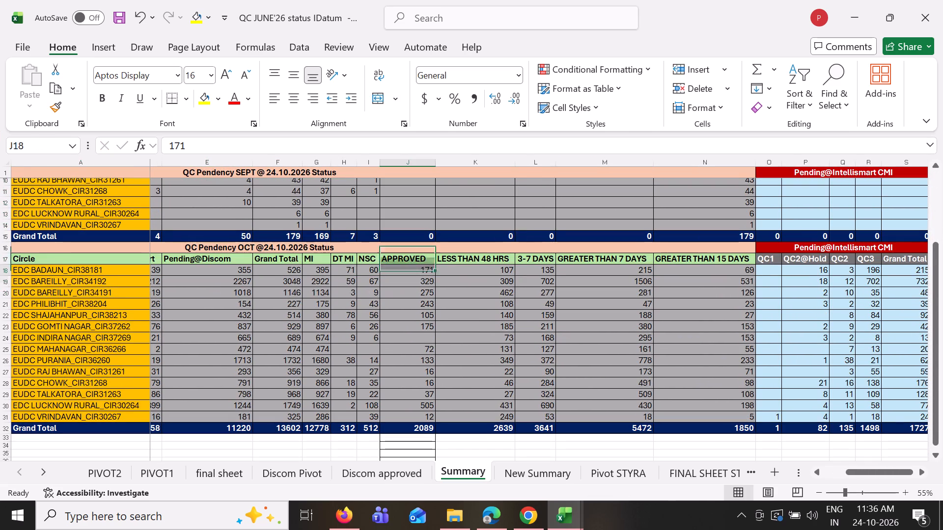
left_click_drag(425, 277, 428, 415)
key("Delete")
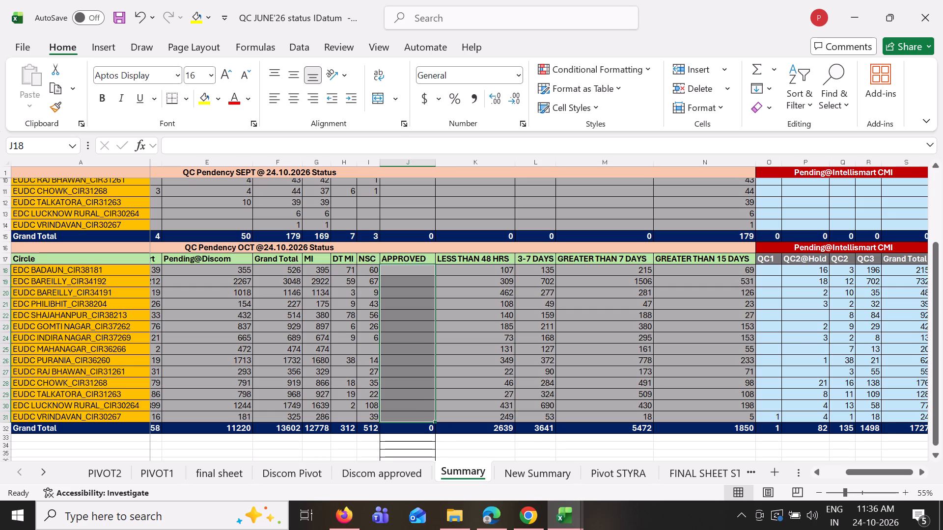
Review the Sep and Oct tables on Summary against the PIVOT1, PIVOT2 and Discom sheets.
left_click_drag(865, 475, 833, 476)
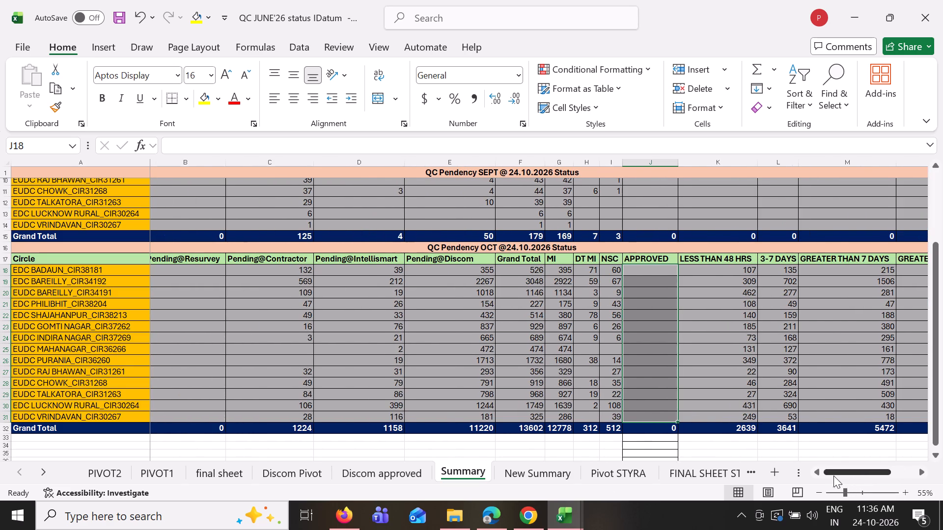
left_click_drag(833, 476, 828, 476)
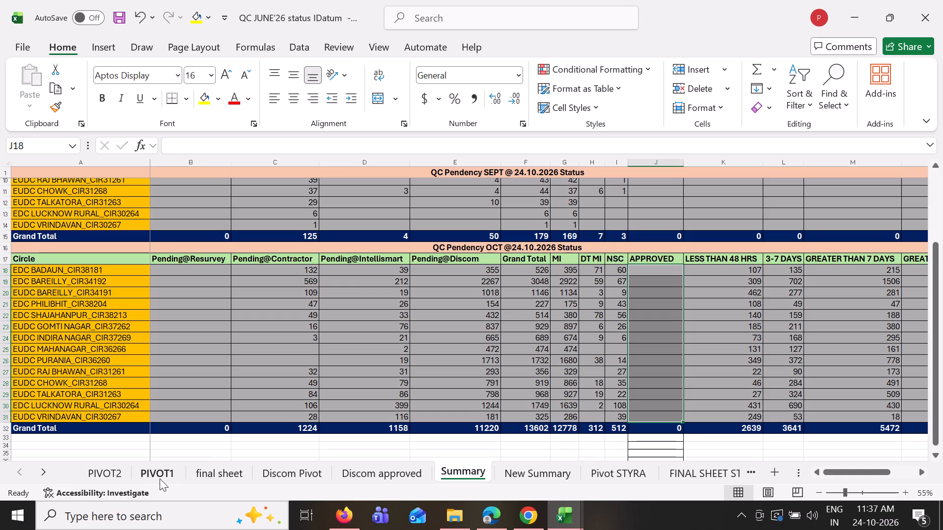
left_click(128, 477)
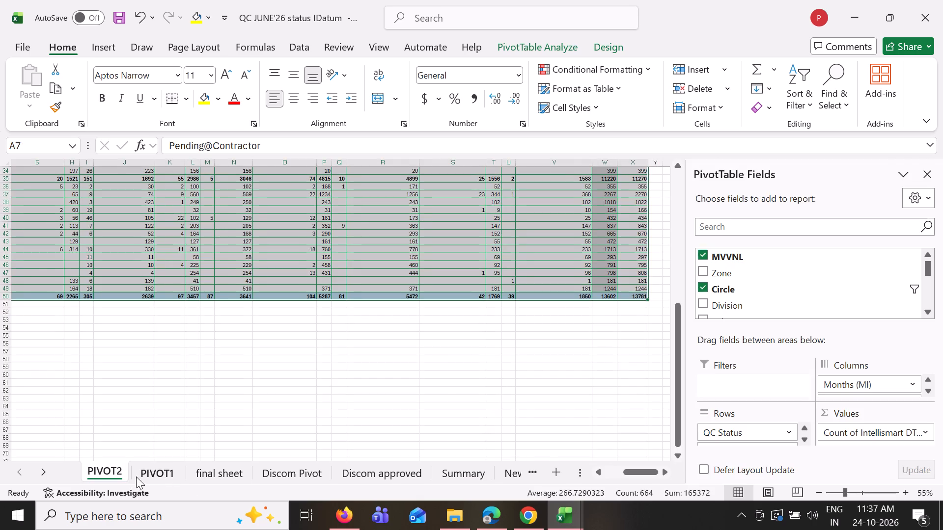
left_click(156, 473)
scroll(319, 391, "up", 10)
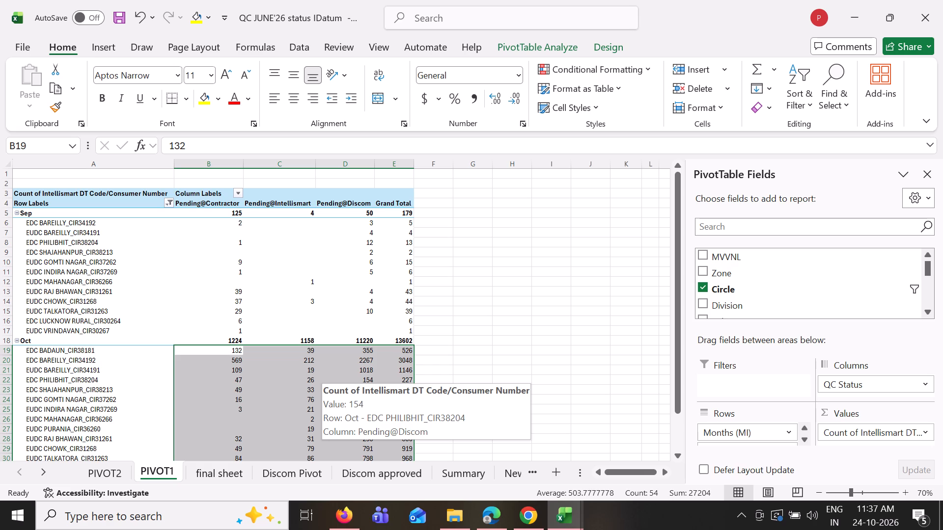
scroll(328, 379, "down", 4)
scroll(328, 379, "up", 6)
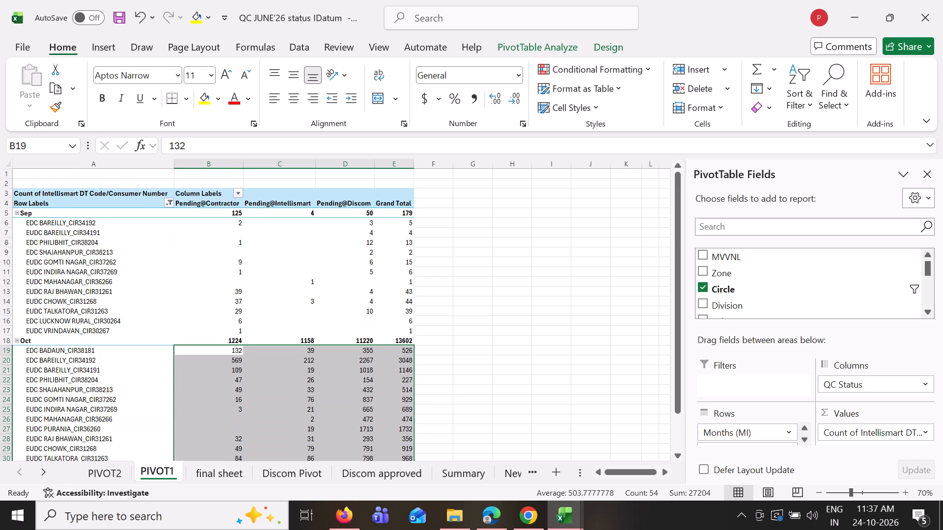
left_click(232, 465)
left_click(297, 466)
left_click(412, 470)
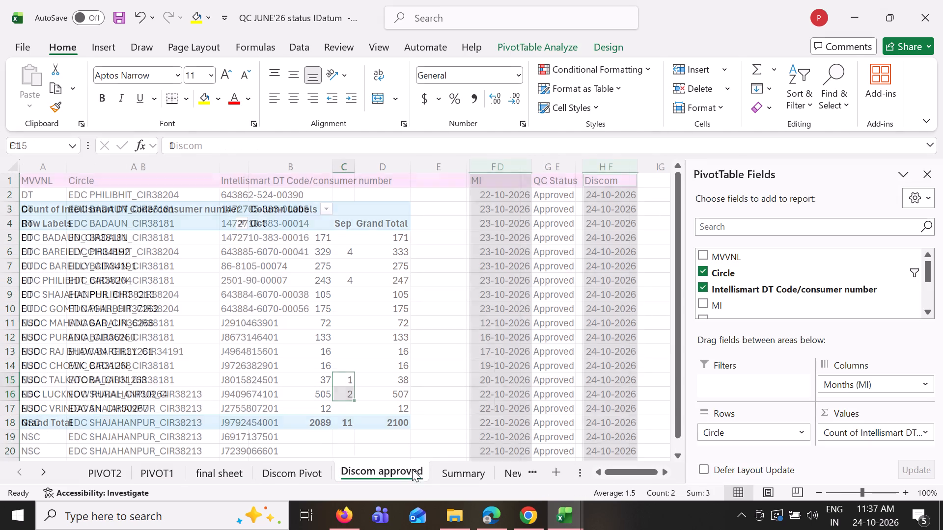
left_click(438, 472)
scroll(629, 340, "up", 4)
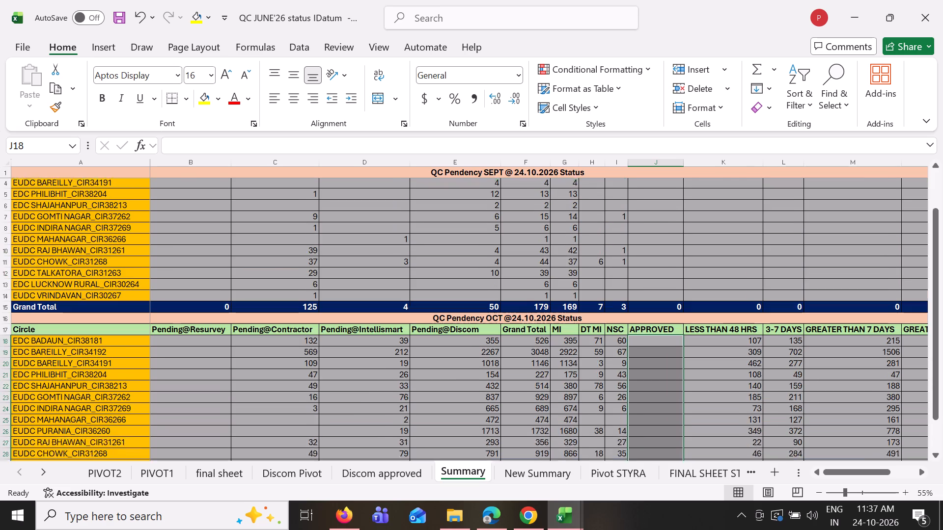
scroll(629, 340, "up", 3)
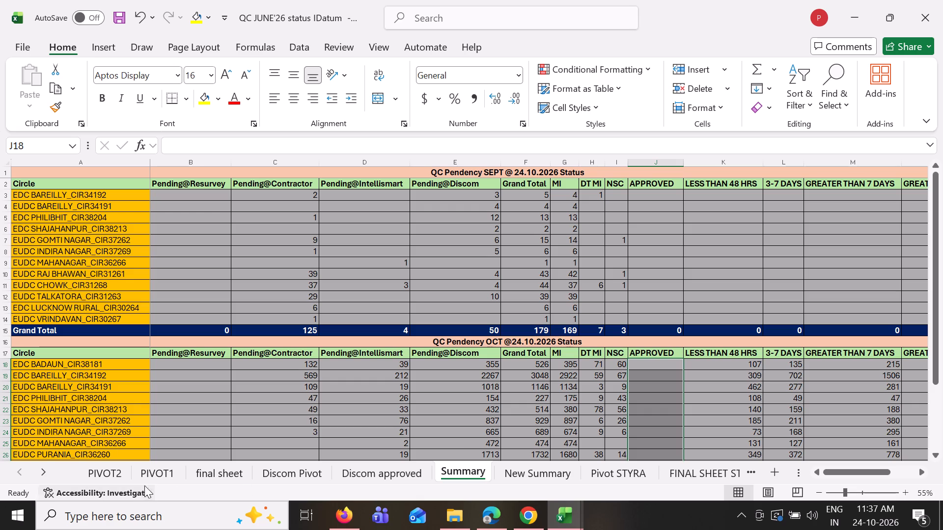
left_click(154, 467)
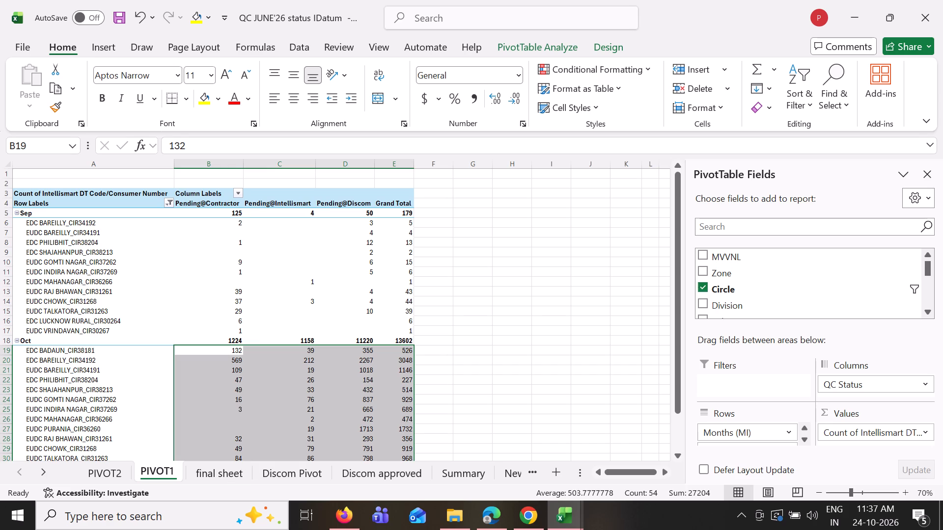
left_click(485, 469)
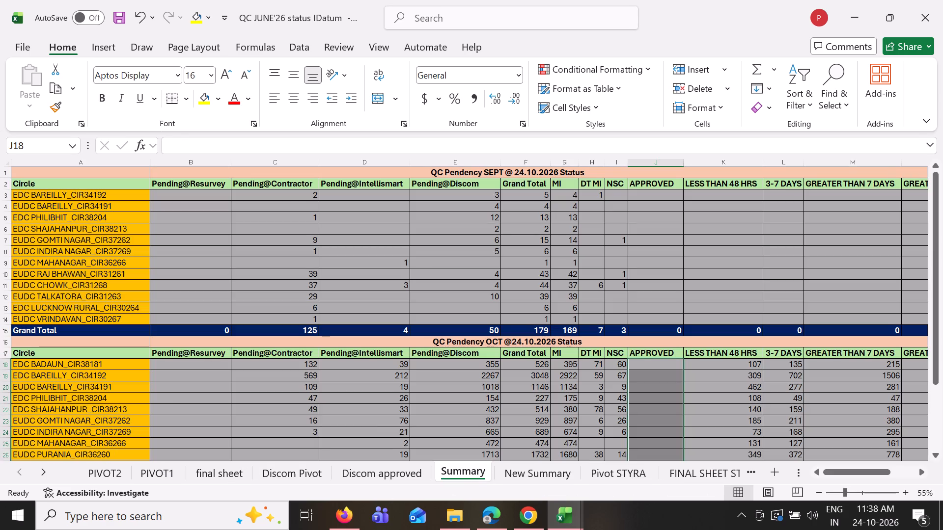
left_click_drag(868, 474, 907, 475)
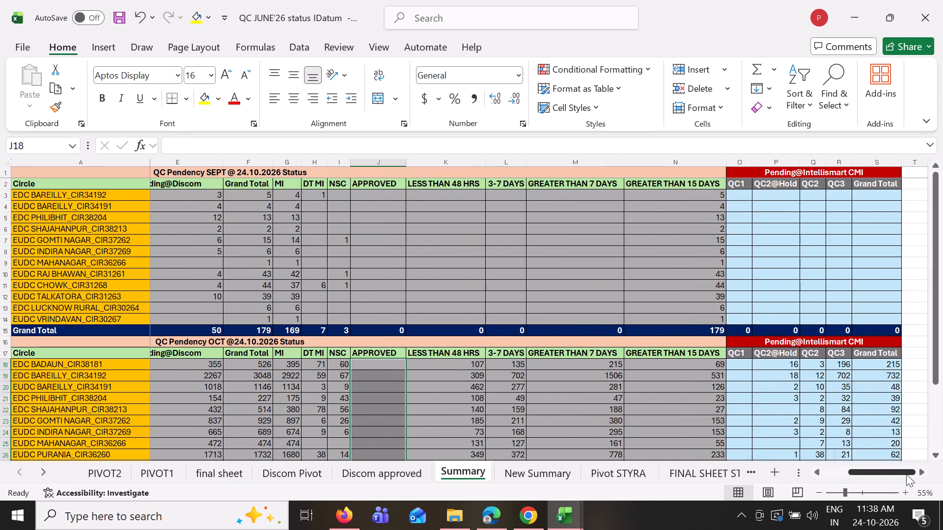
Refresh the pivot table on the Discom Pivot sheet.
left_click(394, 471)
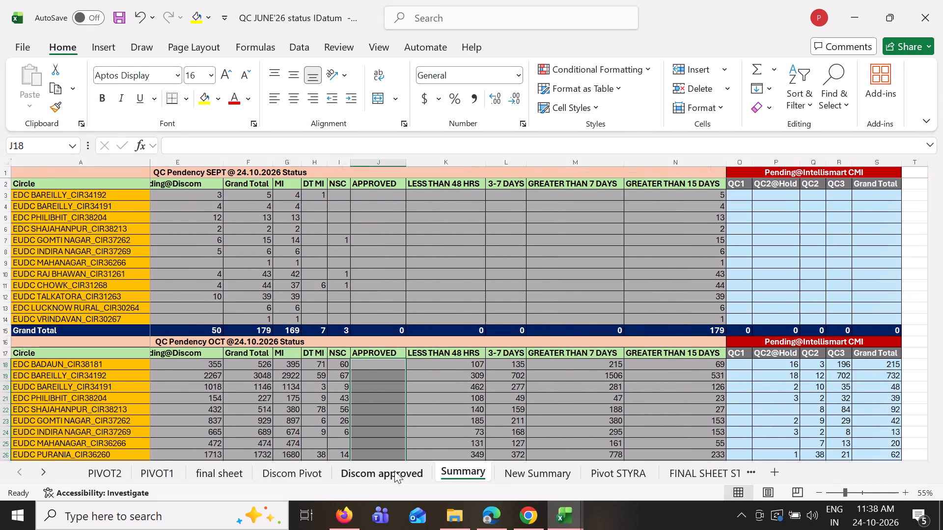
left_click(278, 473)
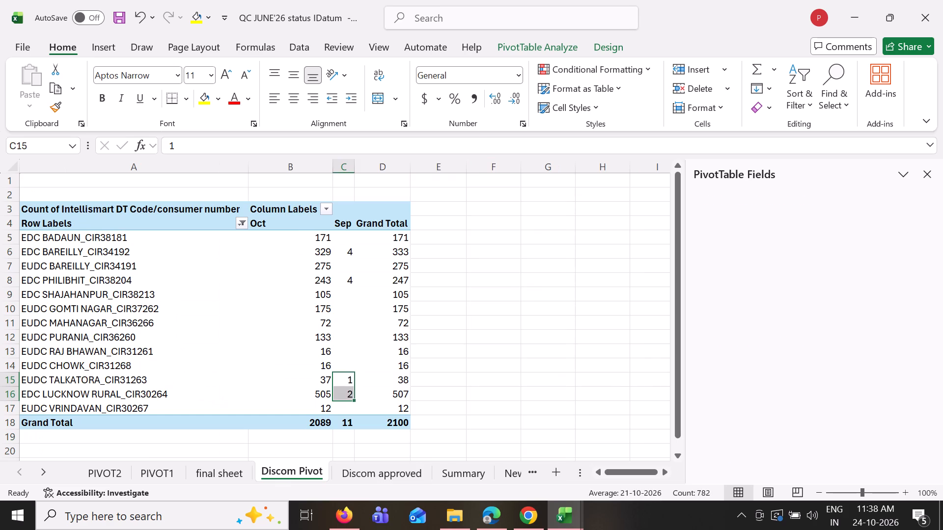
right_click(284, 300)
left_click(333, 290)
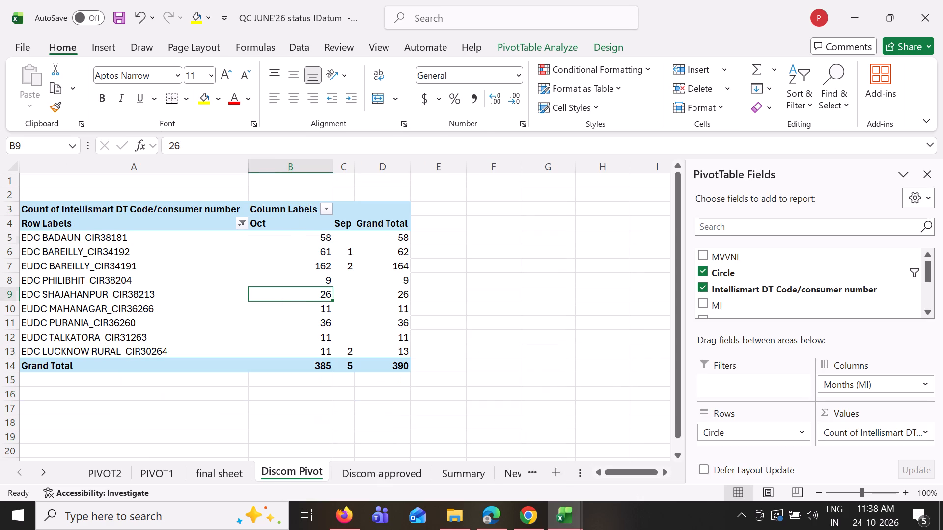
Copy the Oct counts B5:B9 from Discom Pivot and paste them as values into Summary's APPROVED column from J18.
left_click_drag(322, 239, 330, 292)
key("ctrl+c")
left_click(462, 480)
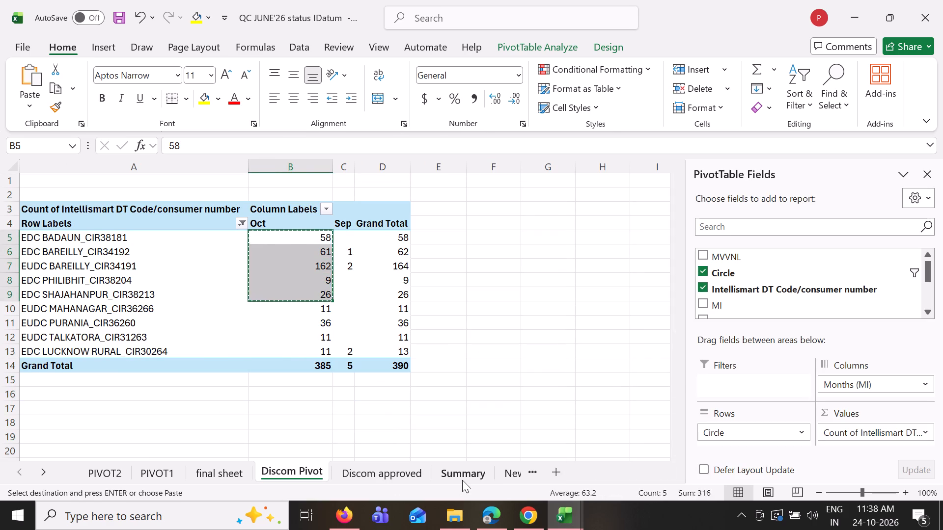
left_click(392, 365)
key("ctrl+shift+v")
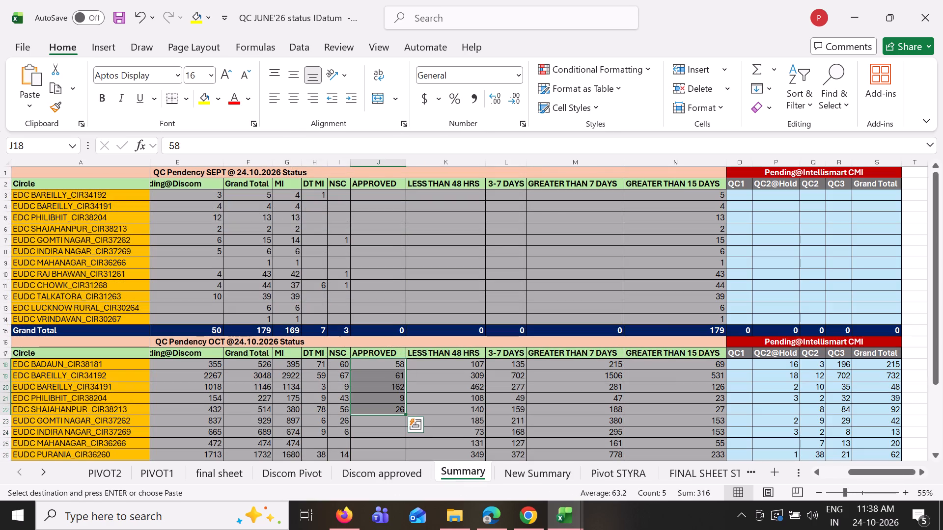
Copy the Oct counts B10:B11 from Discom Pivot and paste them as values into Summary's Oct APPROVED column from J25.
left_click(298, 474)
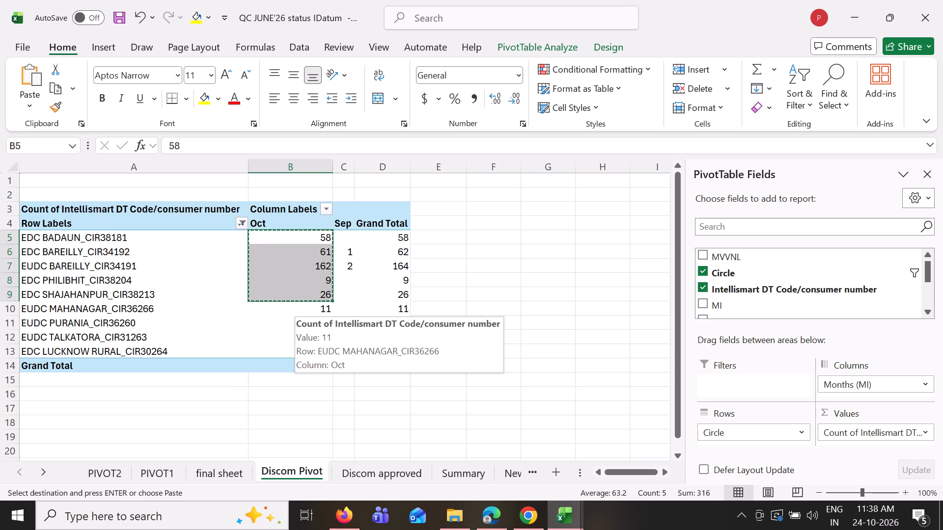
left_click_drag(293, 312, 294, 322)
key("ctrl+c")
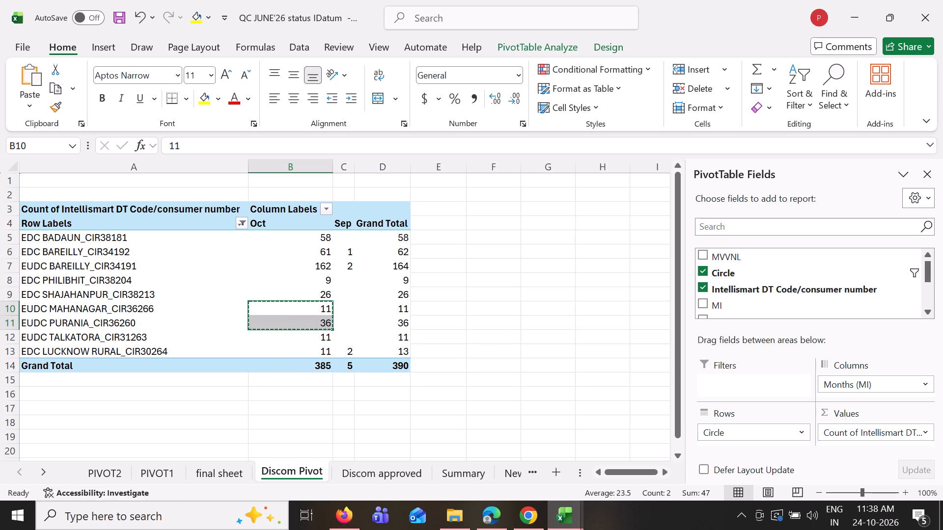
left_click(454, 474)
scroll(396, 420, "down", 4)
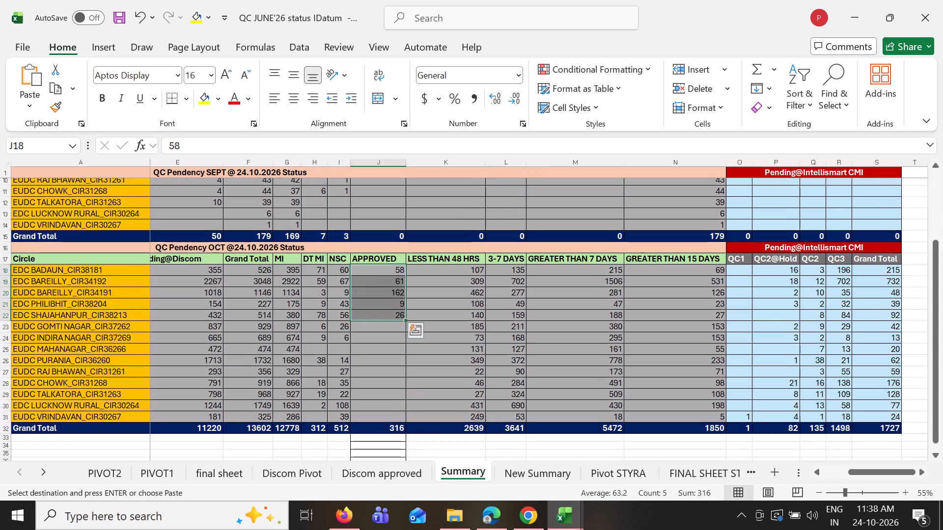
left_click(385, 353)
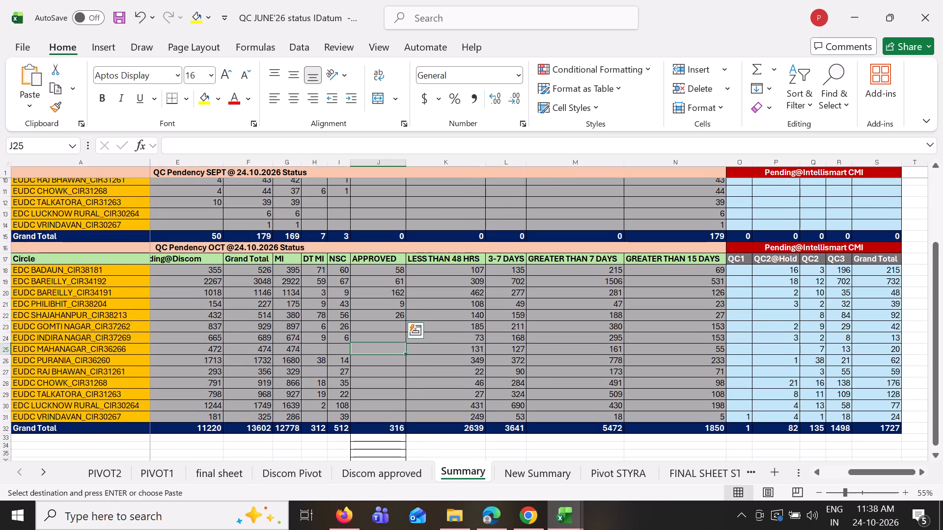
key("ctrl+shift+v")
Copy the Oct counts B12:B13 from Discom Pivot and paste them as values into Summary's Oct APPROVED column from J29.
left_click(270, 471)
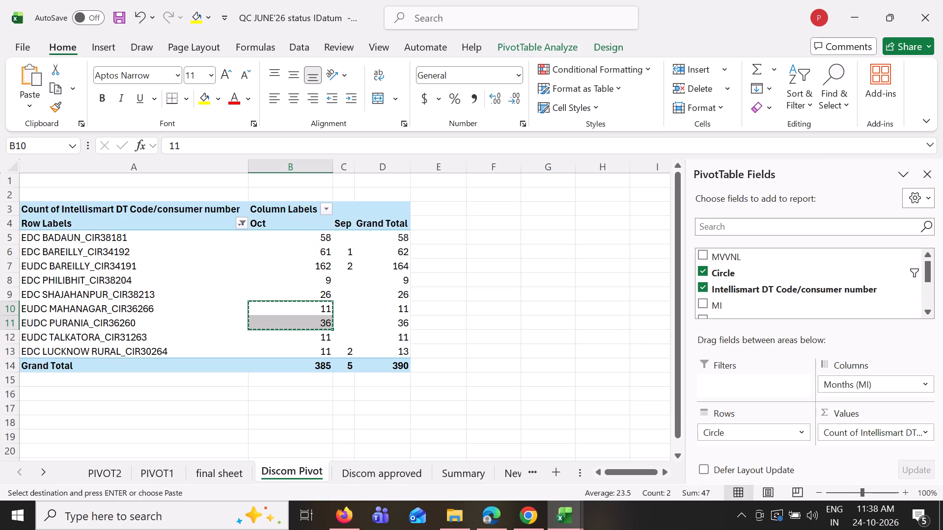
left_click_drag(305, 346, 306, 358)
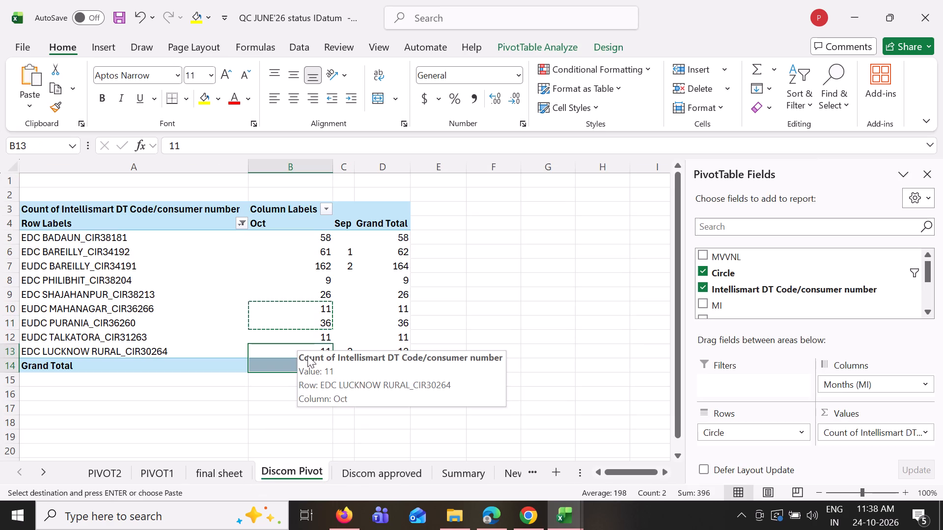
left_click_drag(305, 339, 305, 350)
key("ctrl+c")
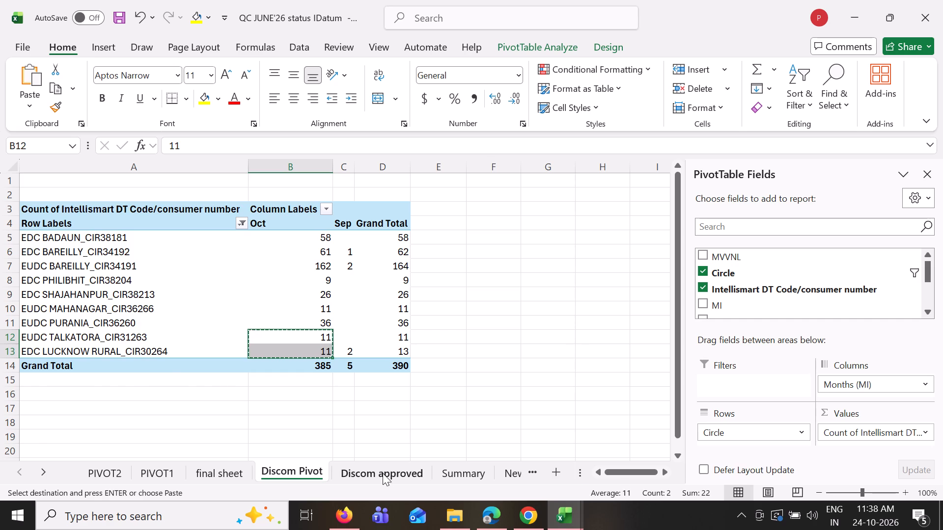
left_click(383, 473)
left_click(456, 469)
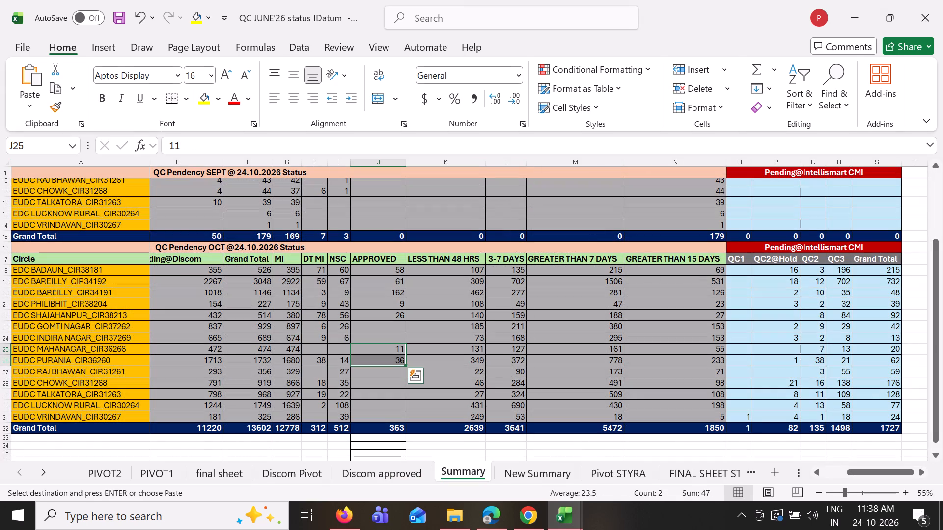
left_click(379, 393)
key("ctrl+shift+v")
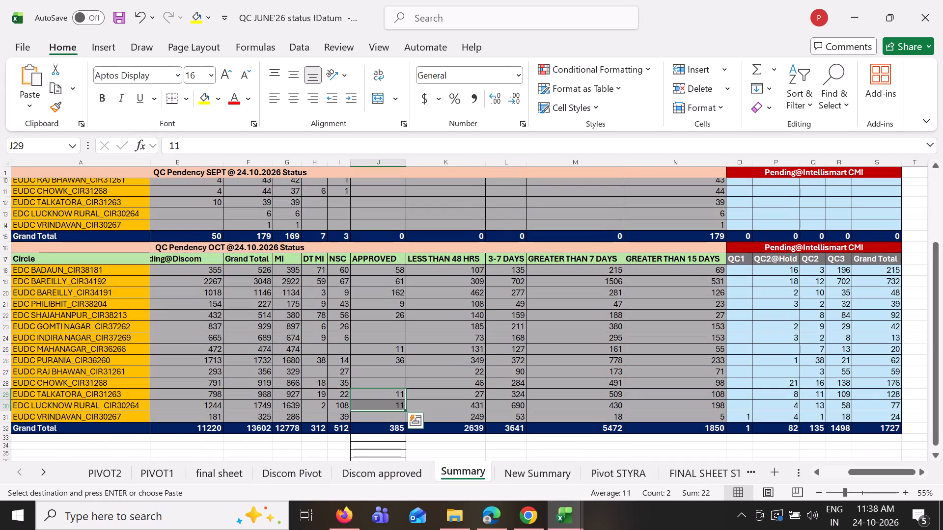
Copy the Sep counts C6:C7 from Discom Pivot and paste them as values into Summary's Sept APPROVED column from J3.
left_click(318, 474)
left_click_drag(349, 252, 348, 265)
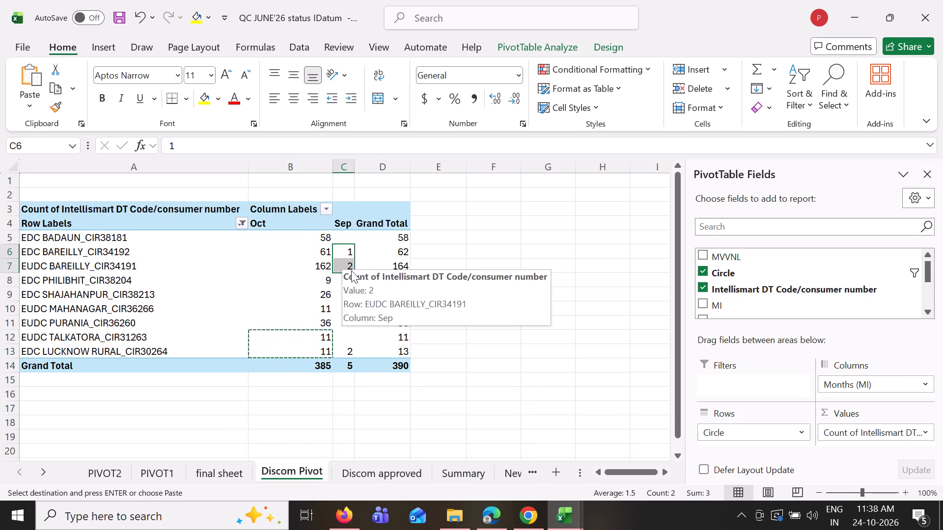
key("ctrl+c")
left_click(450, 474)
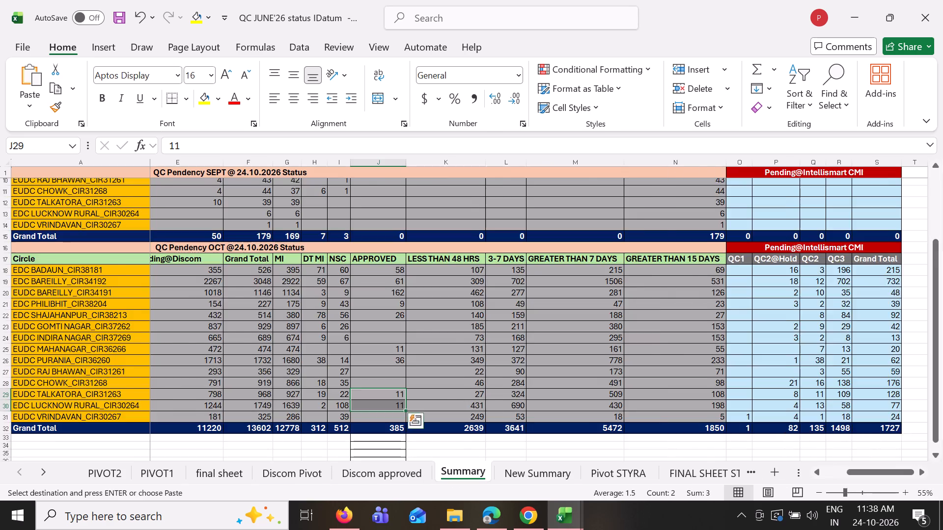
scroll(443, 278, "up", 5)
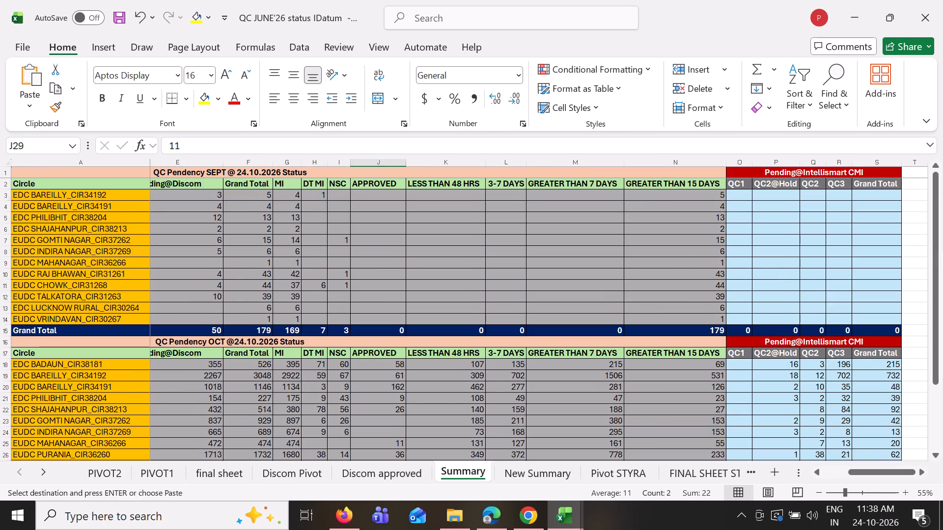
left_click(385, 197)
key("ctrl+shift+v")
Copy the EDC LUCKNOW RURAL Sep count from Discom Pivot and paste it as a value into J13 on Summary.
left_click(298, 472)
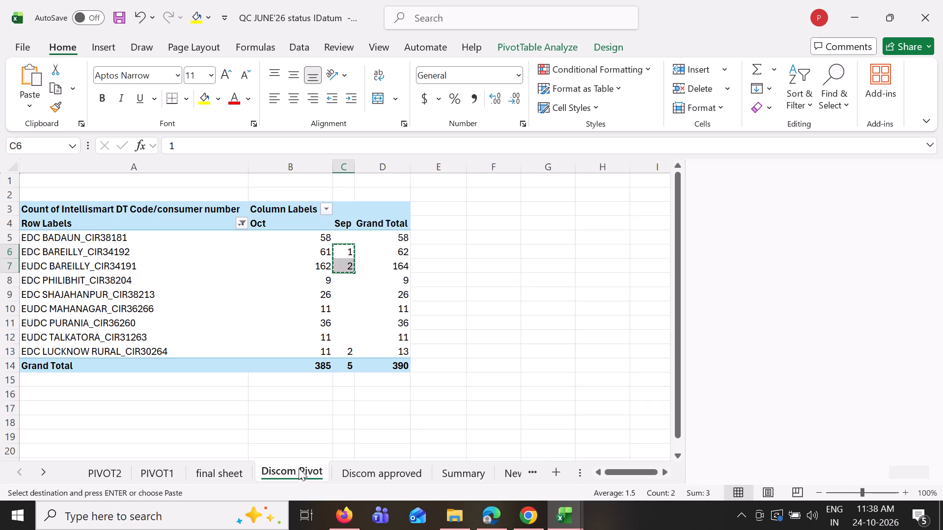
left_click(355, 352)
left_click(347, 352)
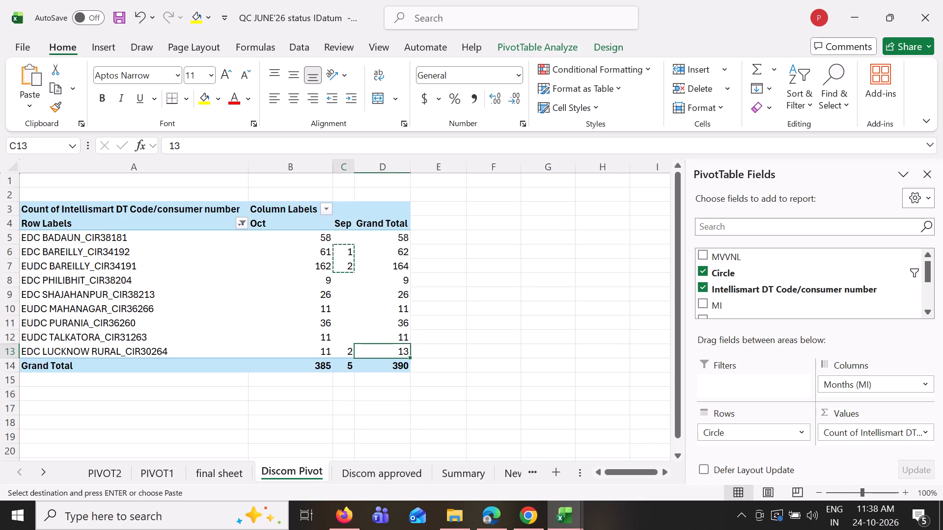
key("ctrl+c")
left_click(449, 474)
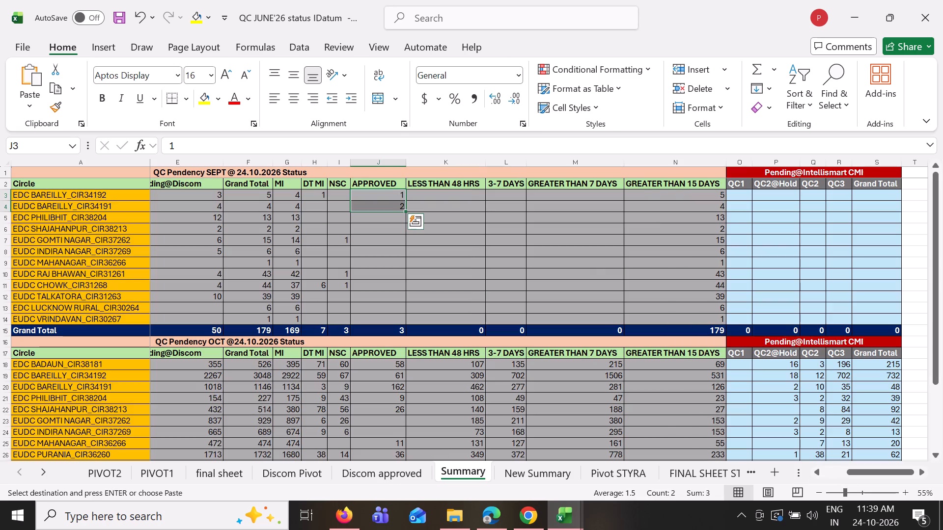
left_click(373, 309)
key("ctrl+shift+v")
left_click(433, 280)
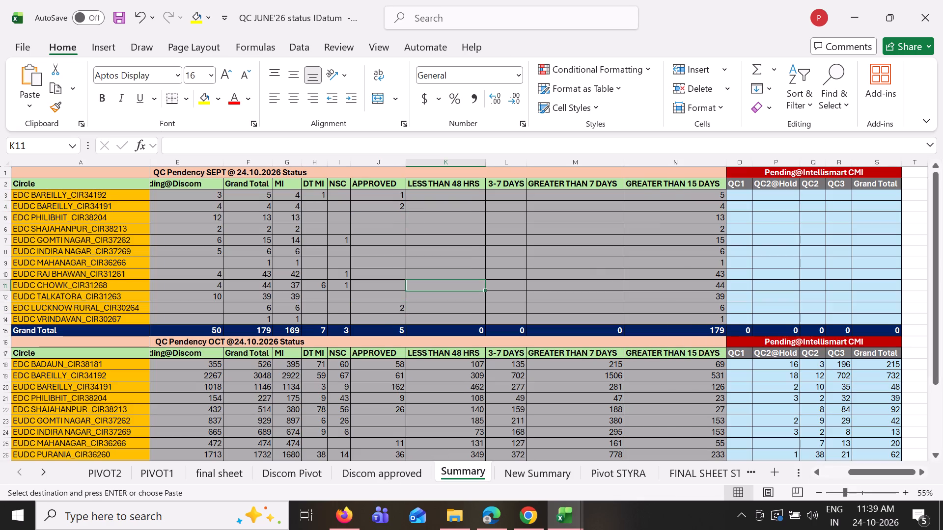
Fill the QC CI Status lookup formula from D2 down the column on the CMI sheet.
scroll(487, 330, "down", 4)
triple_click(37, 474)
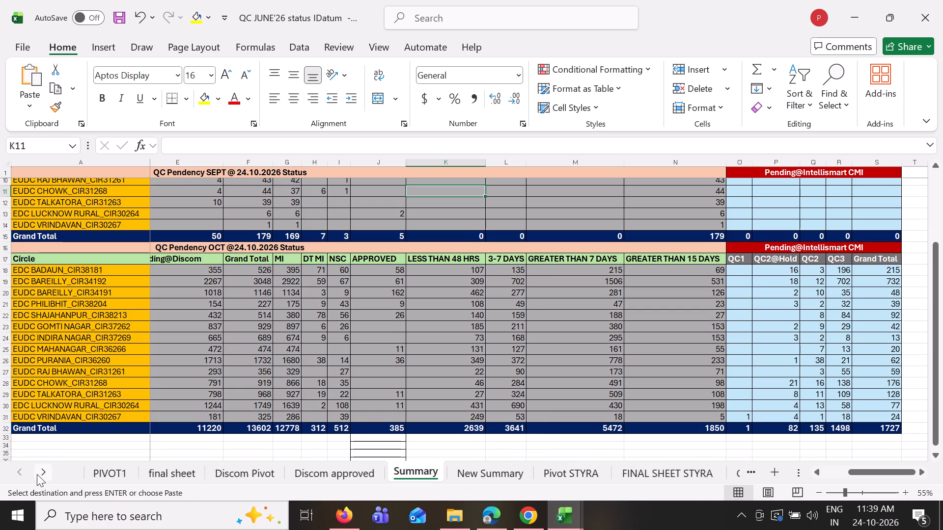
left_click(36, 474)
left_click(682, 478)
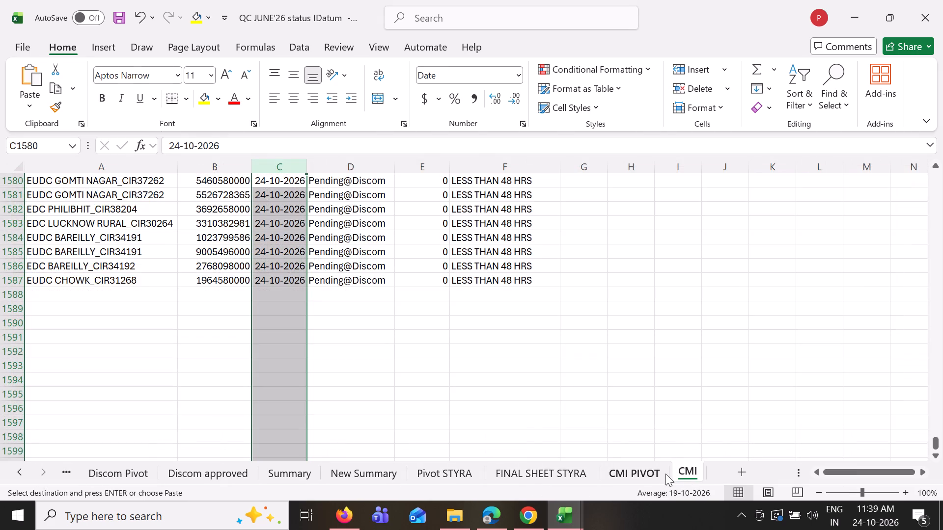
left_click_drag(935, 443, 905, 218)
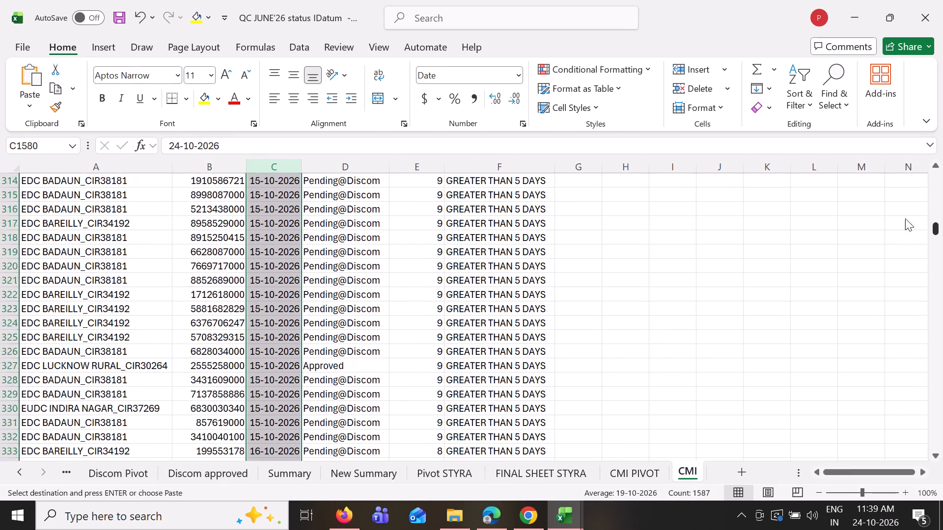
left_click_drag(905, 218, 921, 168)
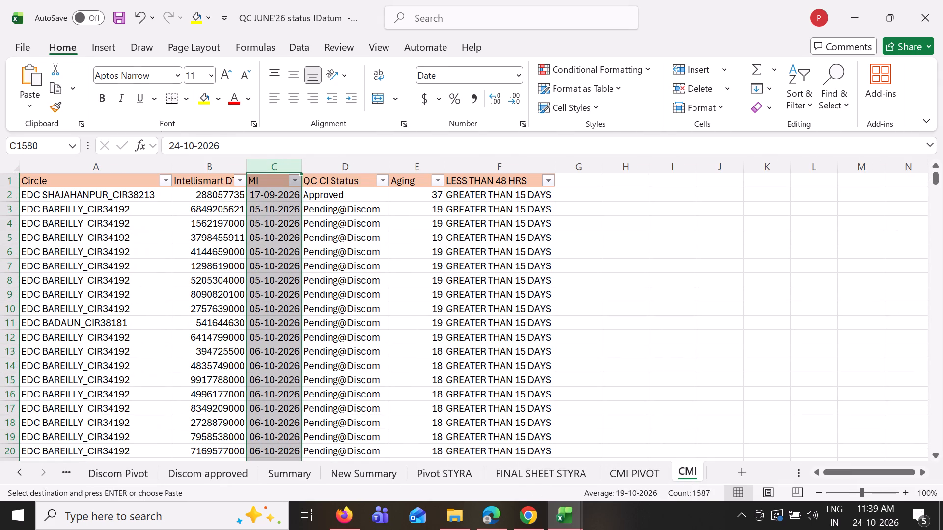
left_click(353, 191)
double_click(388, 201)
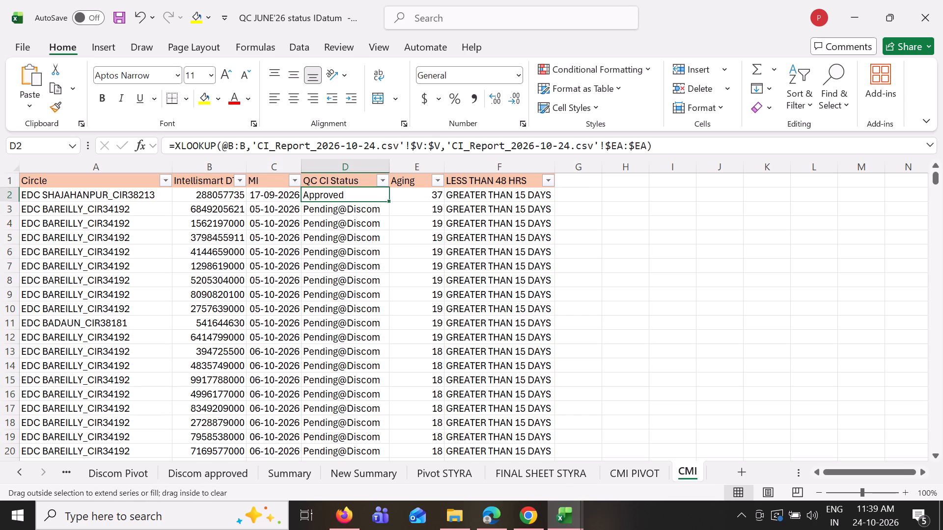
Refresh the pivot table on CMI PIVOT and reapply its status filter for Approved, Pending@QCContractor and Pending@Discom.
left_click(621, 479)
right_click(452, 287)
left_click(508, 285)
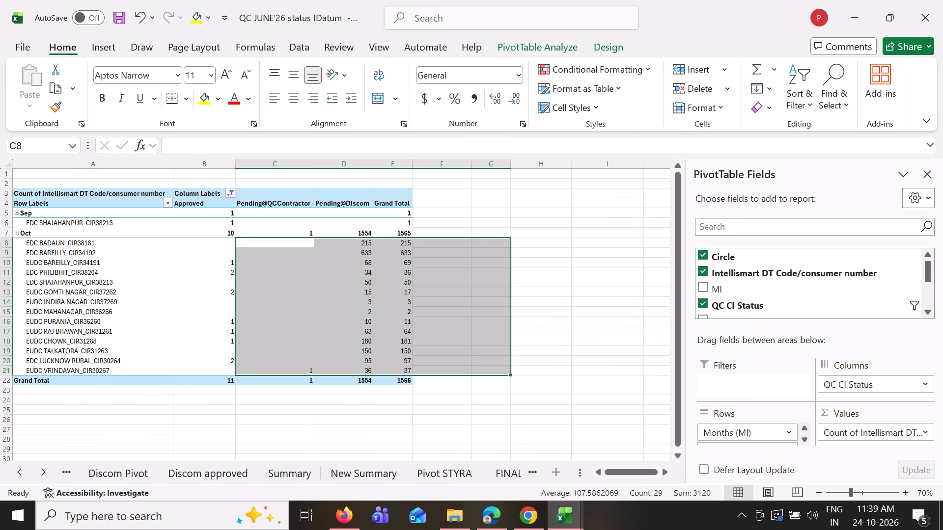
left_click(228, 196)
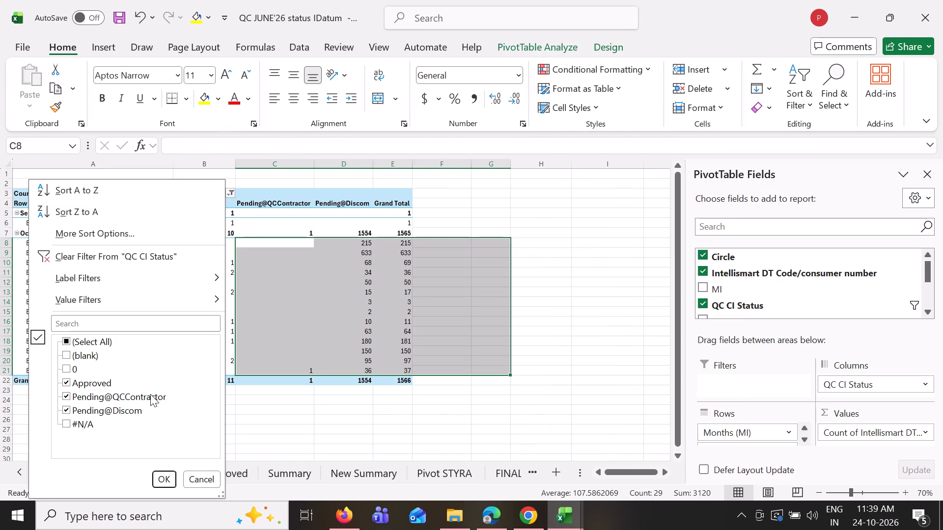
left_click(158, 478)
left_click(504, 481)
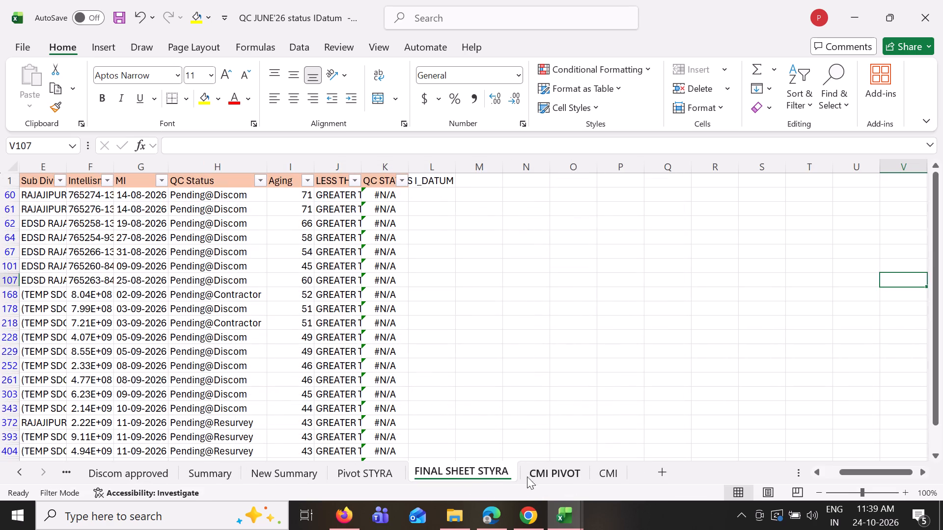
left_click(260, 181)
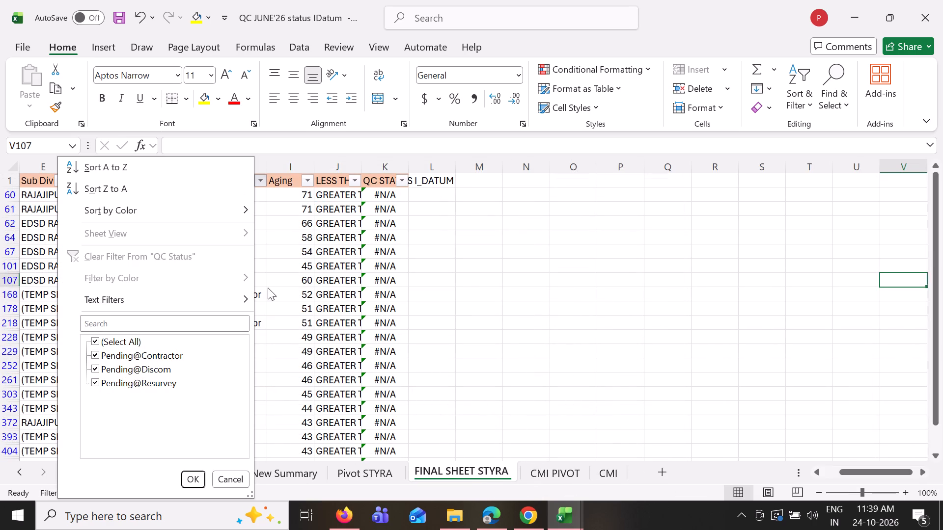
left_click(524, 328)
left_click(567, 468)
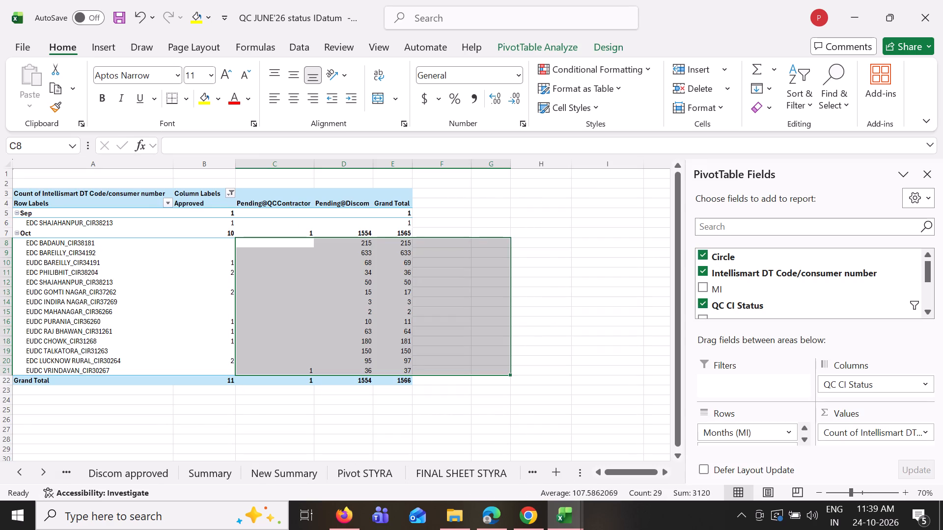
Filter the QC CI Status column on the CMI sheet to show only the #N/A rows.
double_click(49, 474)
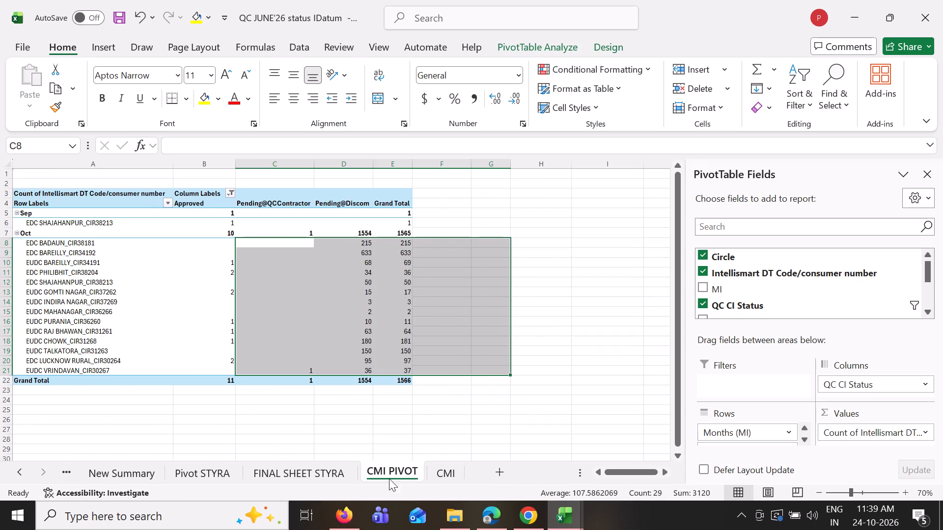
left_click(441, 471)
left_click(386, 181)
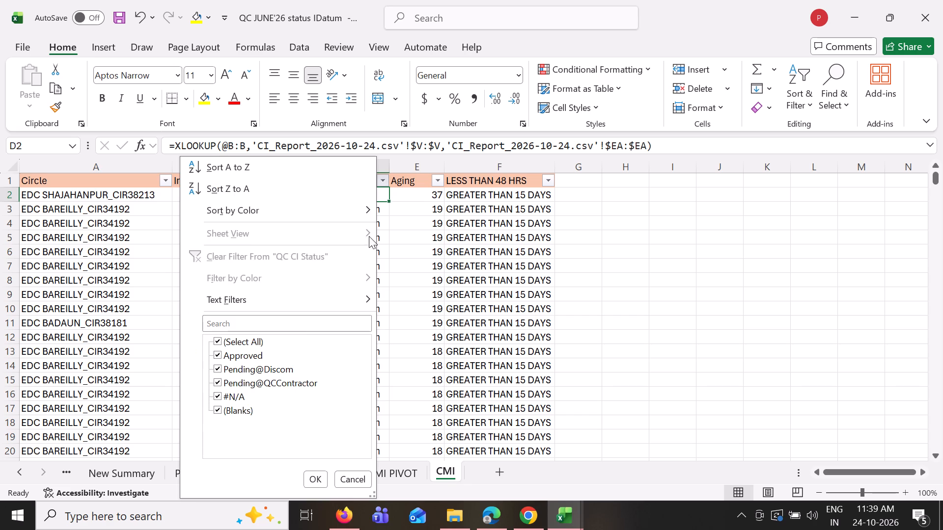
left_click(216, 344)
left_click(219, 395)
left_click(318, 484)
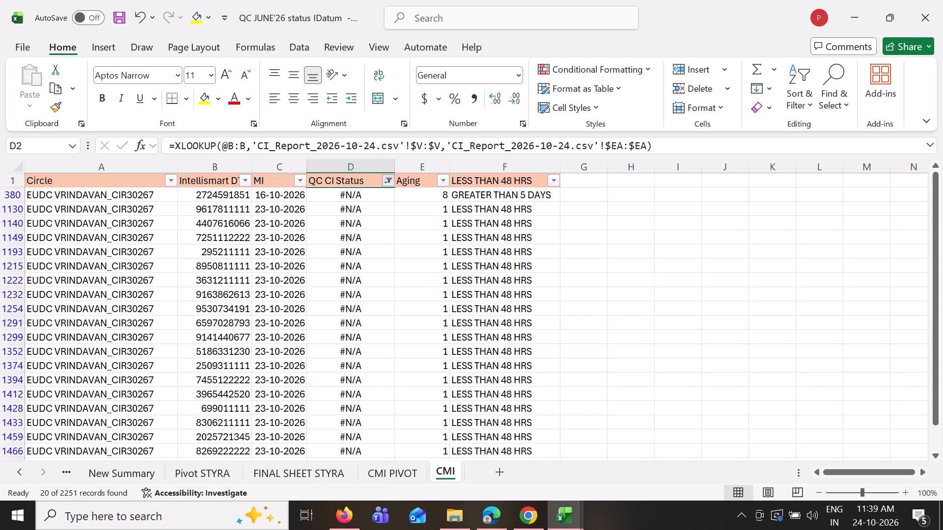
Examine the #N/A rows on the CMI sheet, checking their consumer numbers, MI dates and status lookup formulas.
left_click(281, 197)
left_click(232, 197)
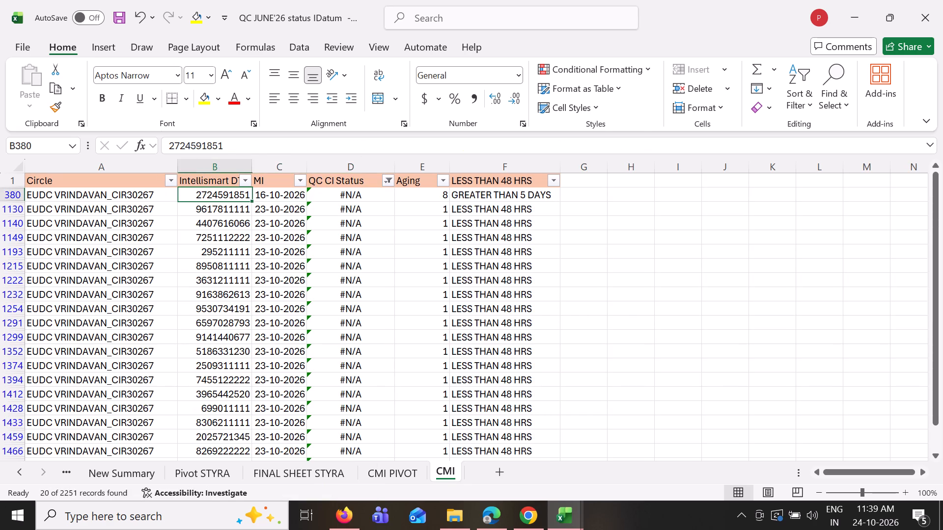
left_click_drag(936, 194, 939, 293)
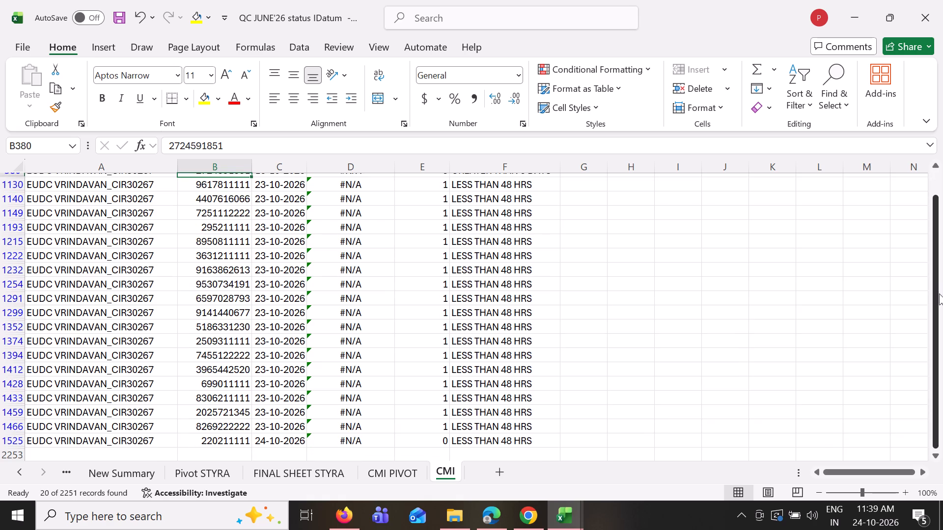
left_click_drag(939, 293, 929, 124)
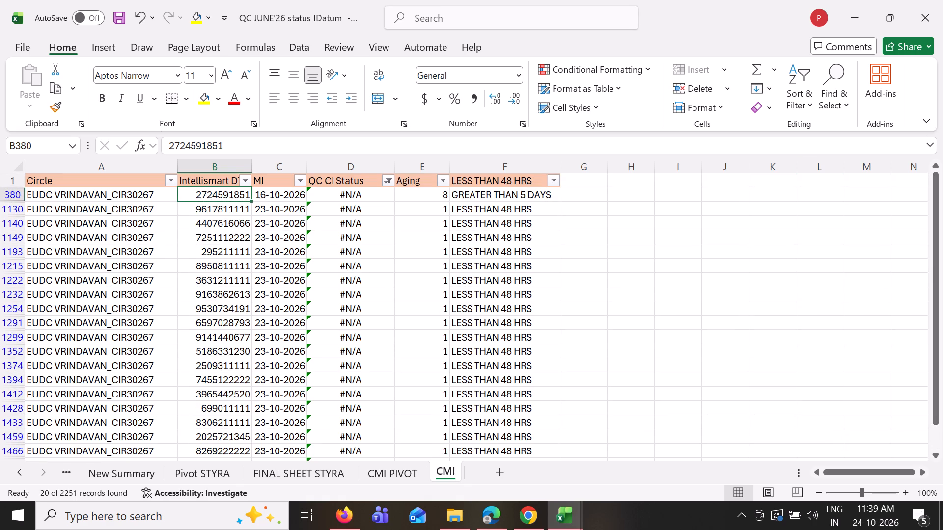
left_click(343, 202)
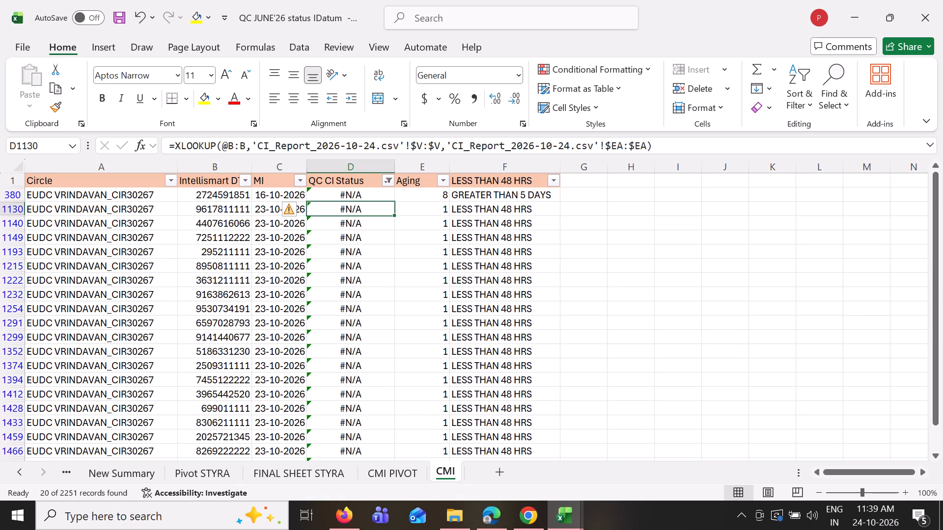
left_click(383, 194)
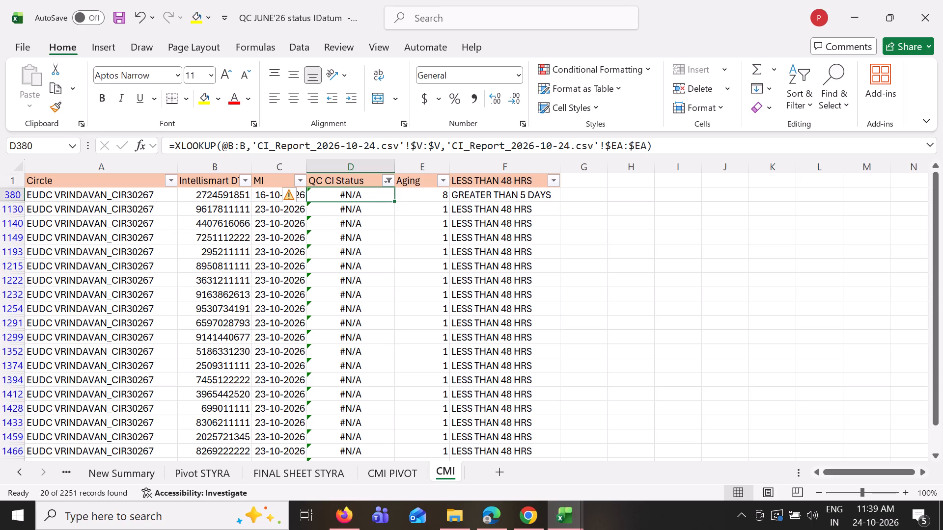
left_click(211, 196)
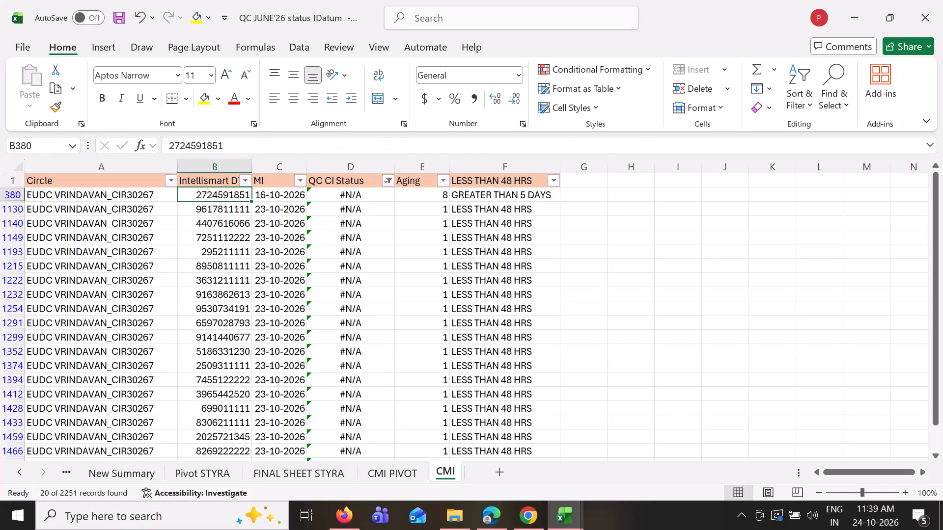
Look up row 380's consumer number in iDatum WFM in Chrome, examine its consumer indexing timeline, and recheck that row's lookup formula in Excel.
key("ctrl+c")
left_click(499, 522)
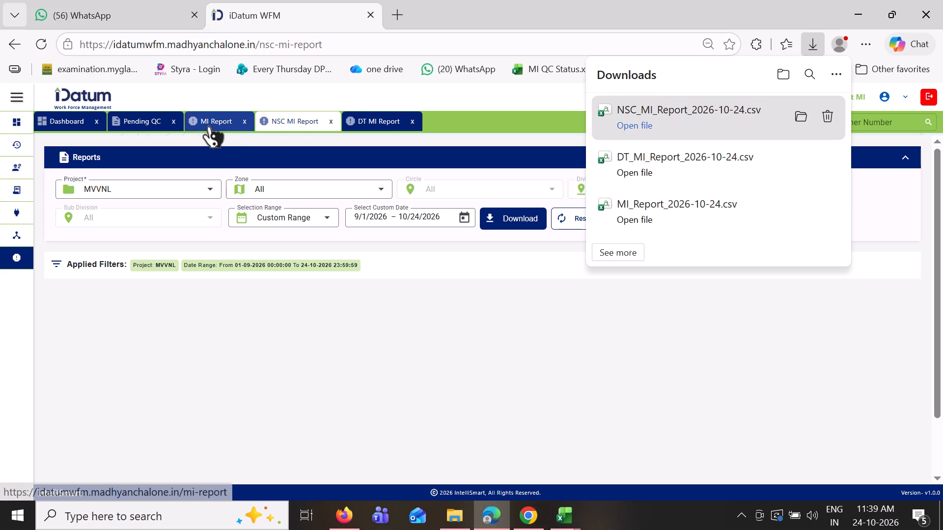
left_click(527, 515)
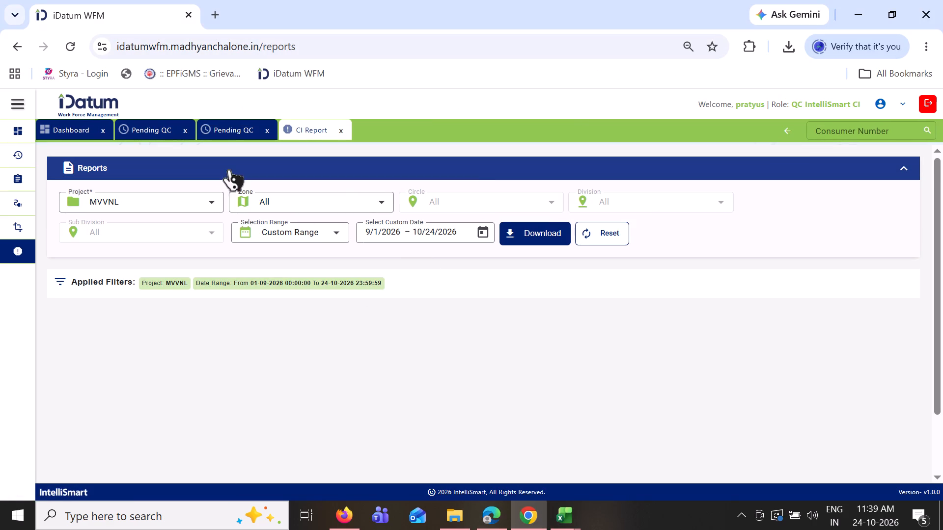
left_click(830, 132)
key("ctrl+c")
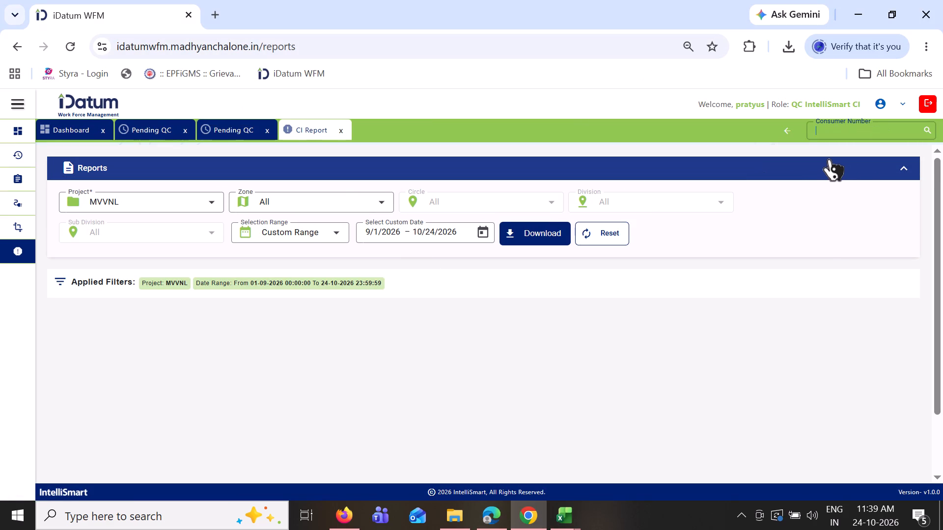
key("ctrl+v")
key("Return")
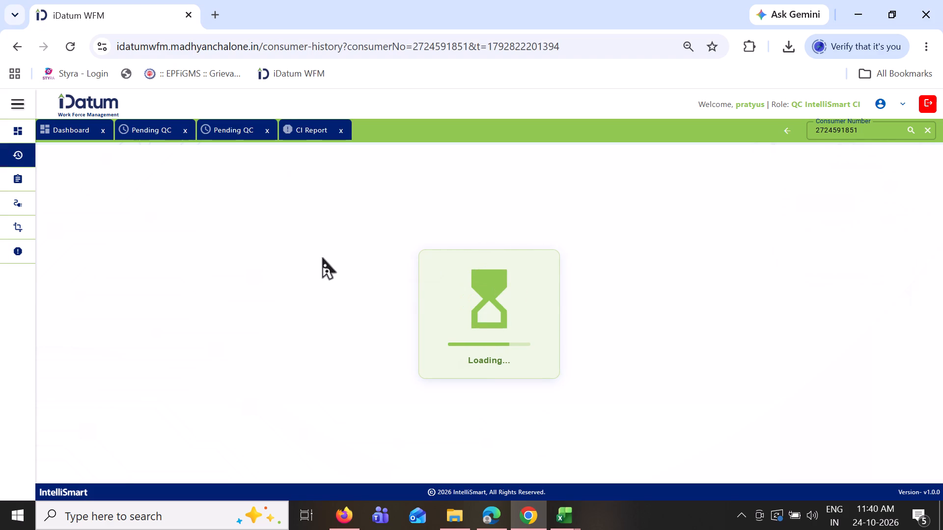
left_click(149, 279)
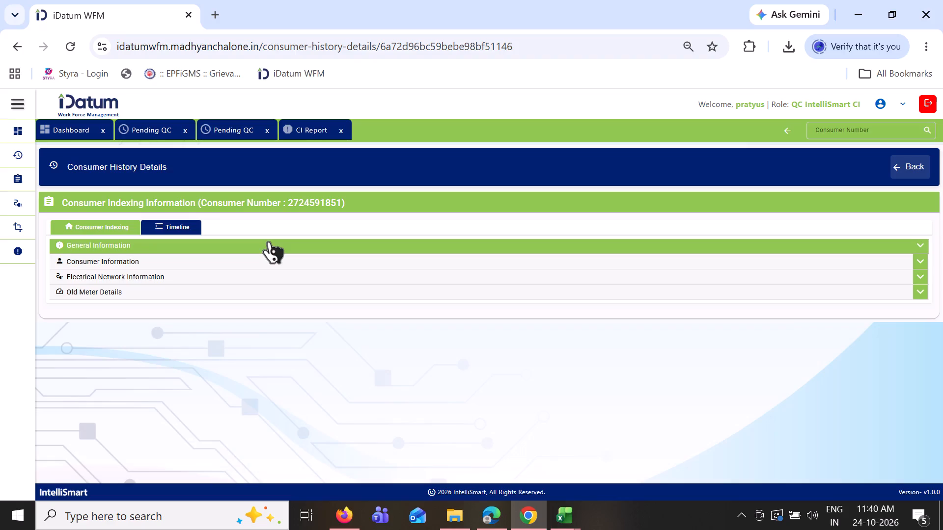
left_click(196, 220)
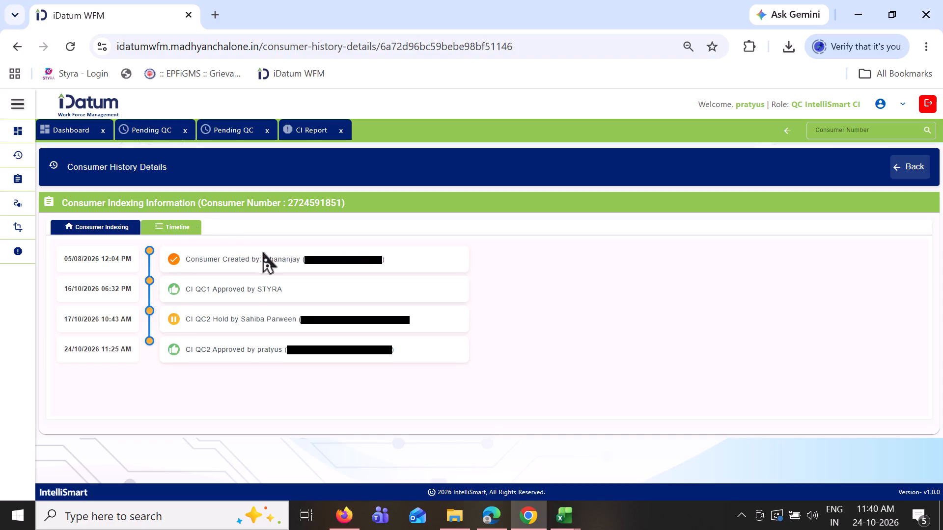
left_click(859, 20)
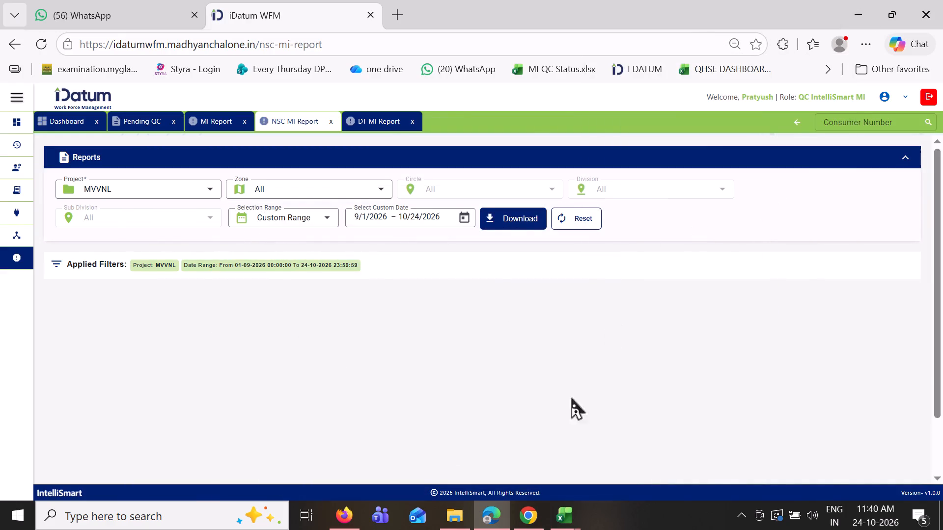
left_click(495, 522)
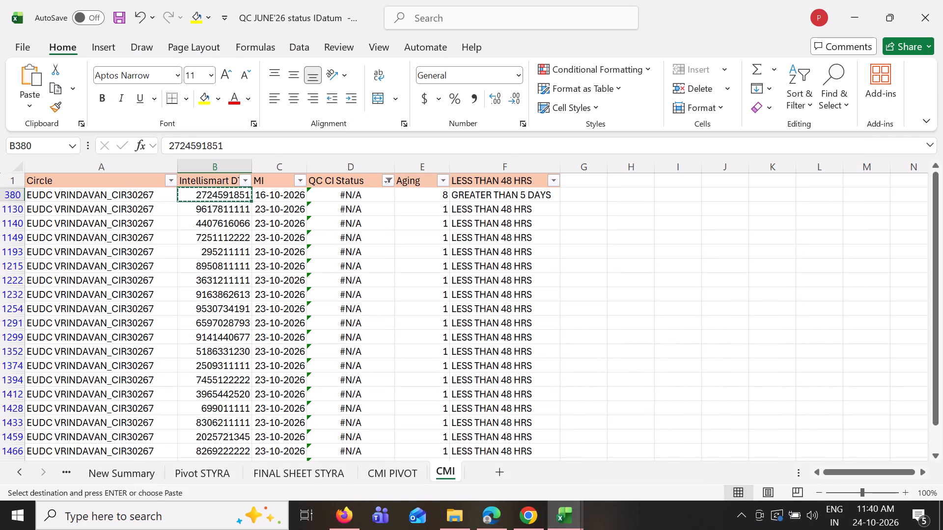
left_click(356, 194)
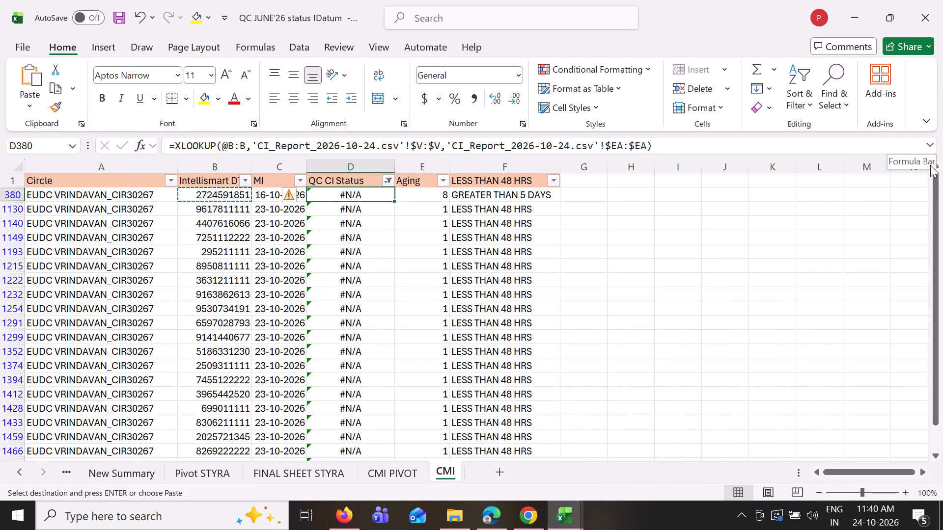
left_click_drag(933, 190, 938, 146)
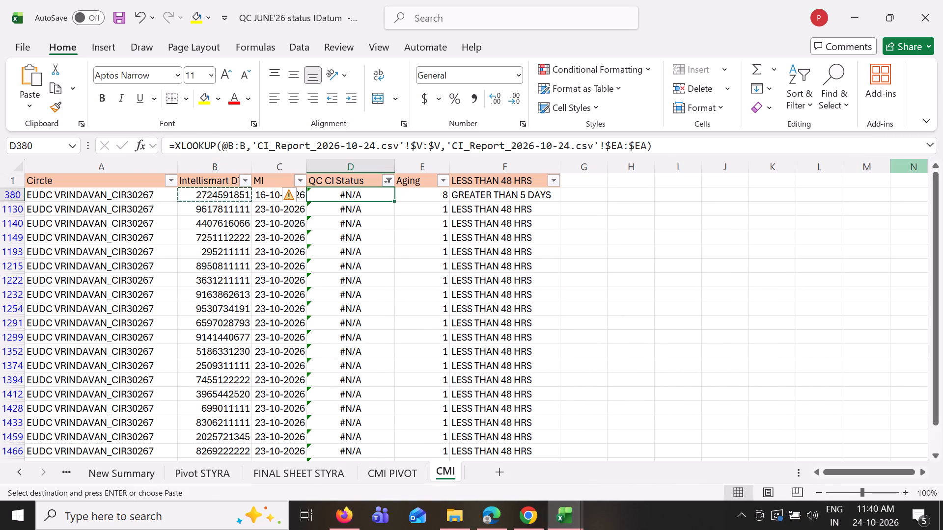
Refresh the CMI PIVOT pivot table, keeping its status filter on Approved, Pending@QCContractor and Pending@Discom.
left_click(375, 482)
right_click(332, 291)
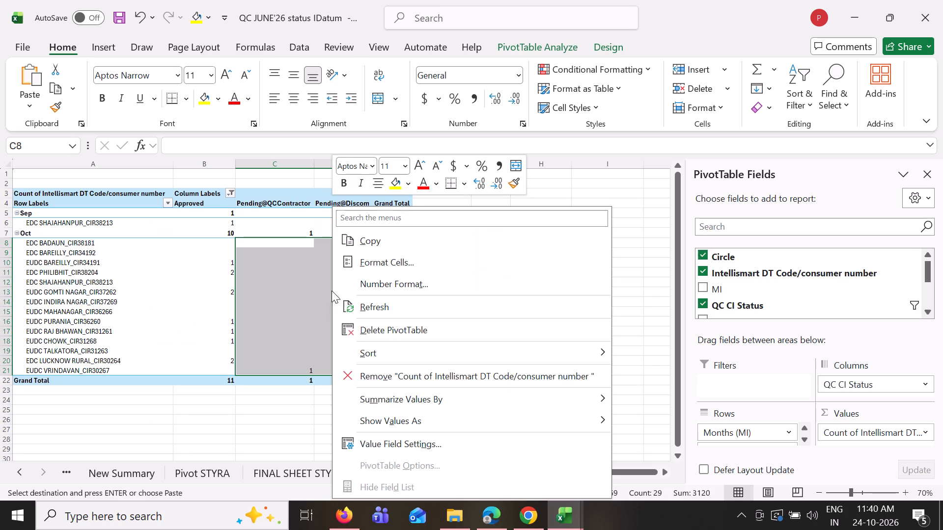
left_click(382, 311)
left_click(222, 191)
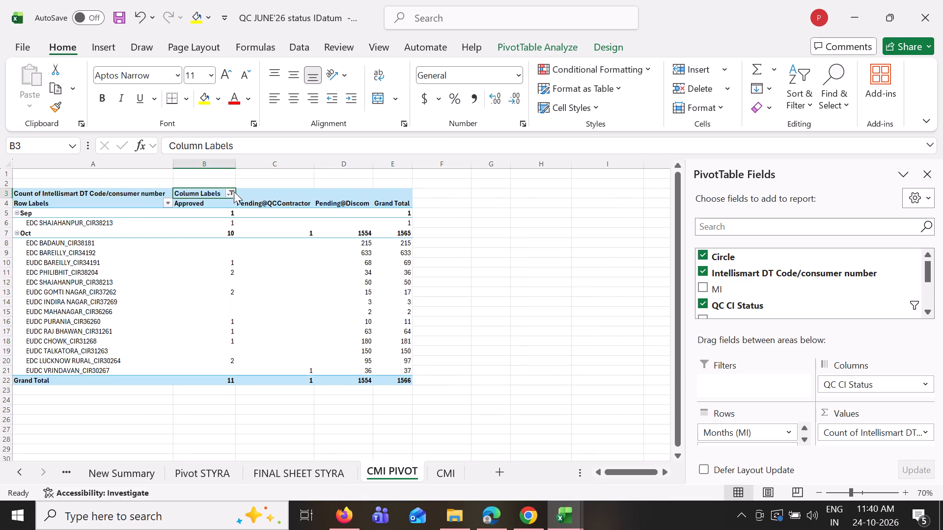
left_click(237, 191)
left_click(234, 191)
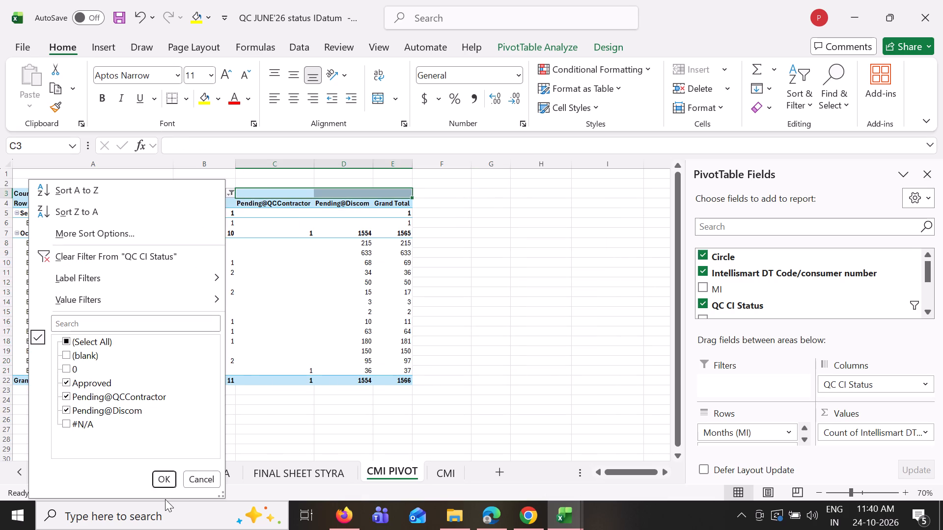
left_click(166, 484)
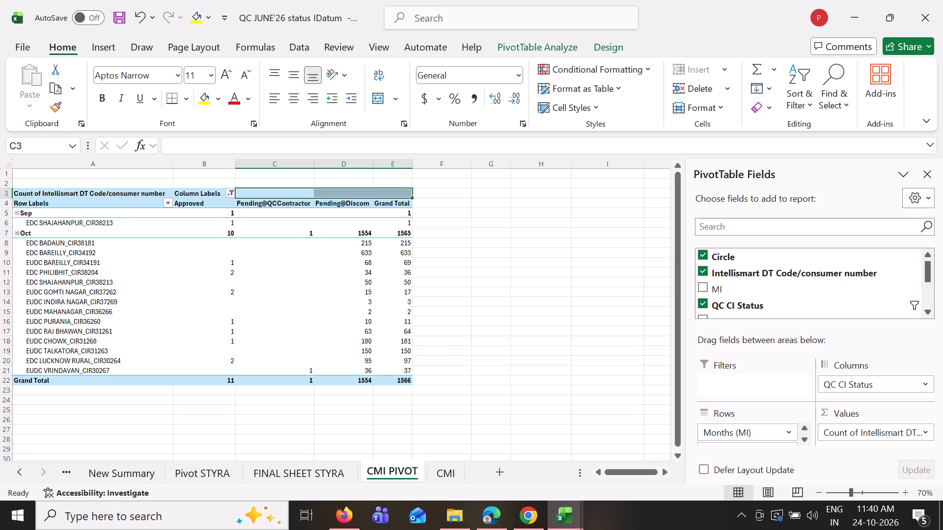
Copy October's Pending@Discom and Grand Total counts for all circles from CMI PIVOT into Summary's CMI QC3 and Grand Total columns as values.
left_click_drag(302, 239, 357, 362)
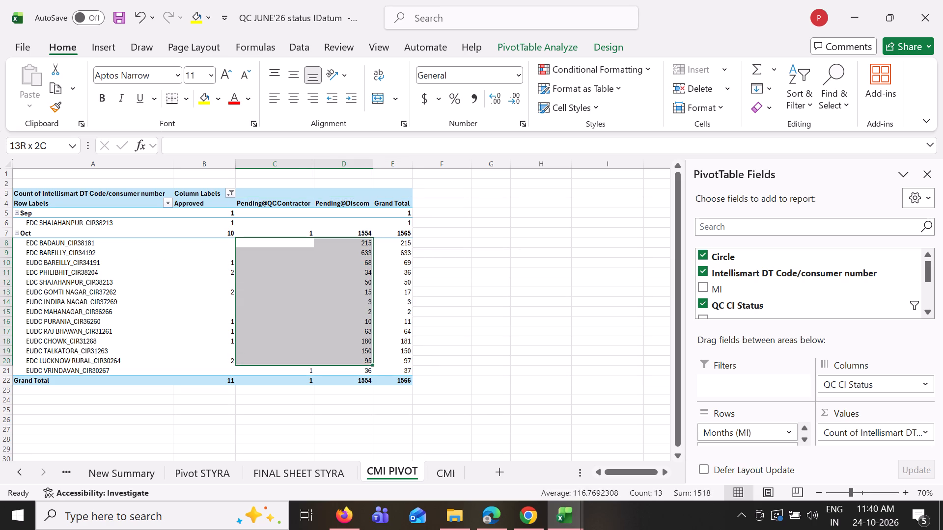
left_click_drag(357, 362, 313, 369)
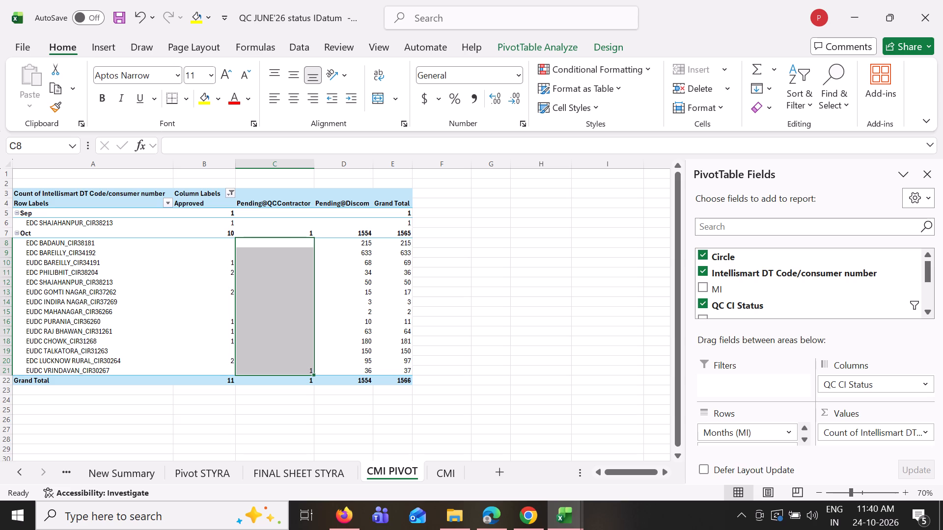
left_click_drag(365, 243, 389, 371)
key("ctrl+c")
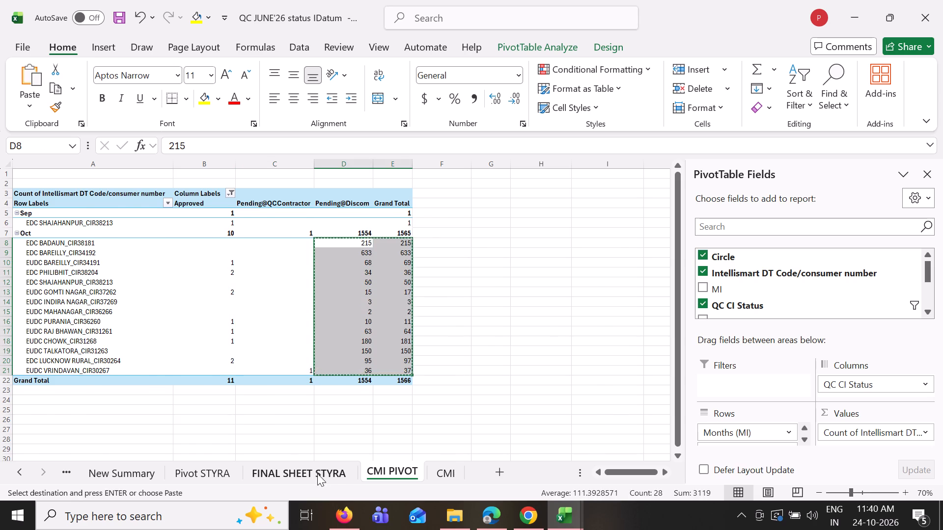
left_click(318, 474)
left_click(225, 475)
left_click(124, 478)
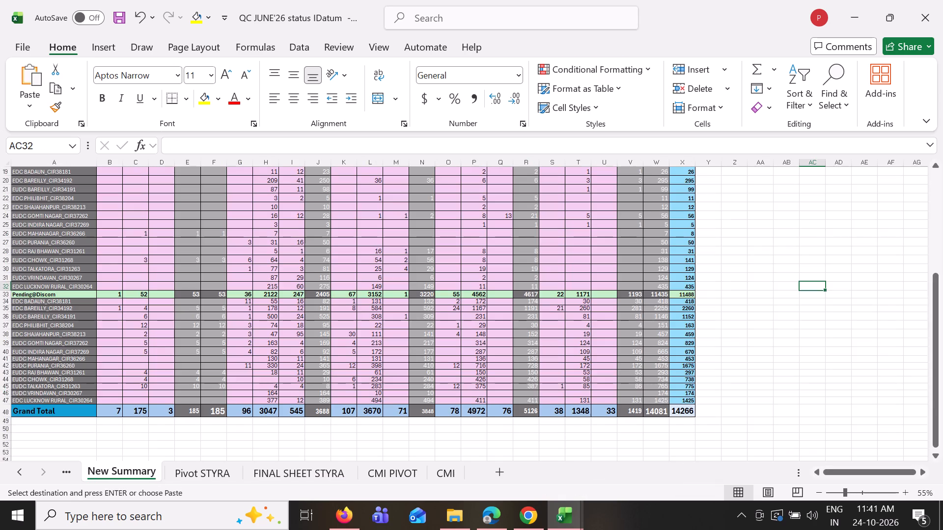
left_click(20, 473)
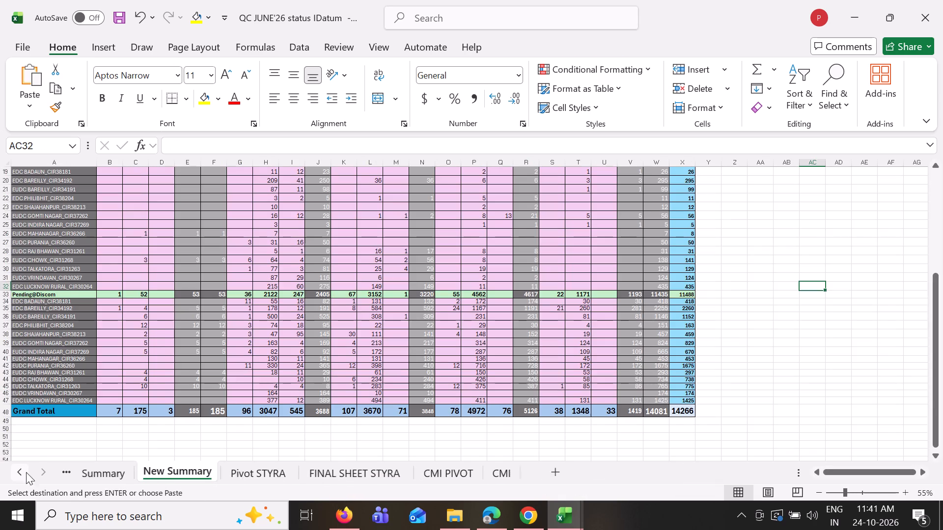
left_click(120, 471)
left_click(838, 271)
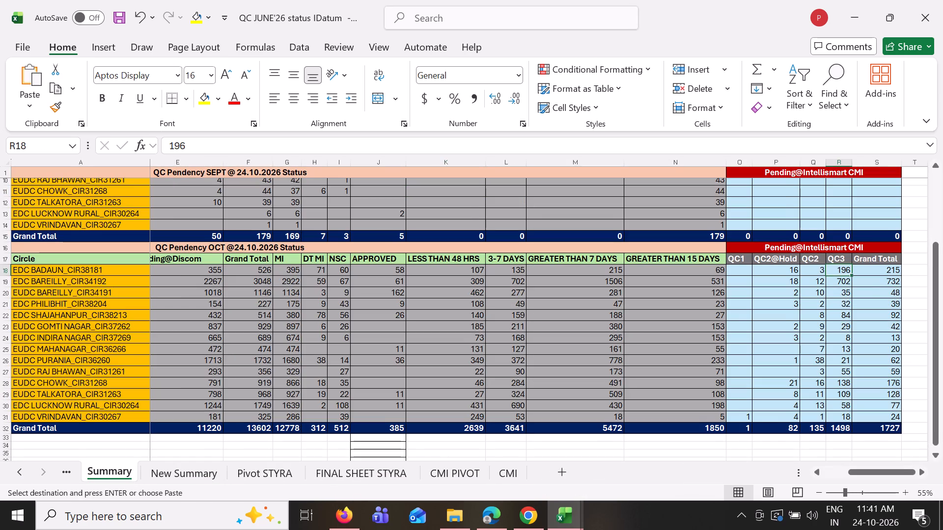
key("ctrl+shift+v")
Clear the October CMI QC1, QC2@Hold and QC2 counts on Summary for all circles, keeping only EUDC VRINDAVAN's QC1 value of 1.
left_click_drag(817, 267, 750, 362)
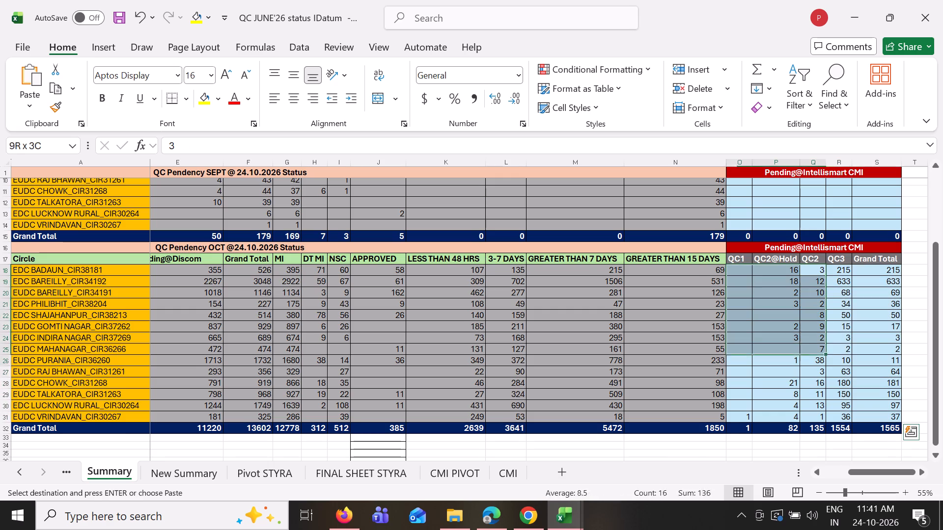
left_click_drag(750, 362, 746, 414)
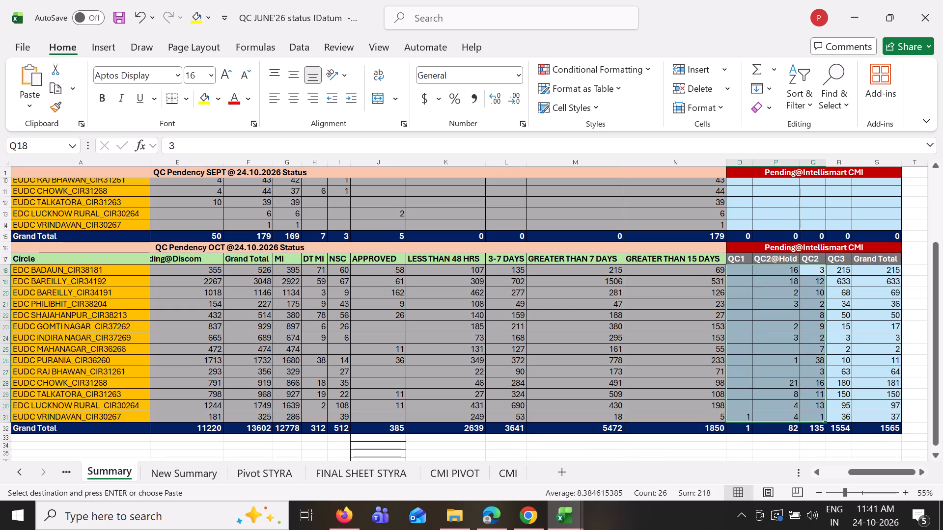
key("shift+Up")
key("Delete")
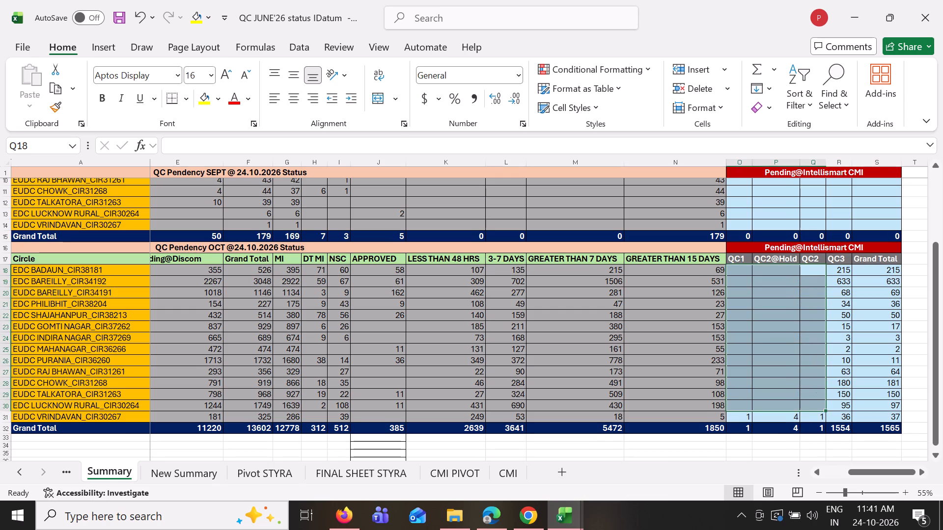
left_click_drag(791, 417, 804, 419)
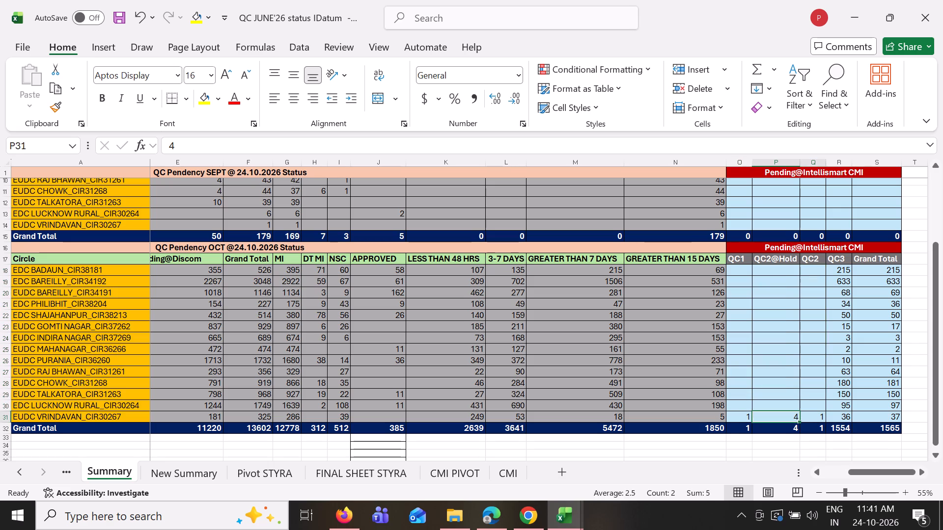
left_click_drag(804, 419, 810, 419)
key("Delete")
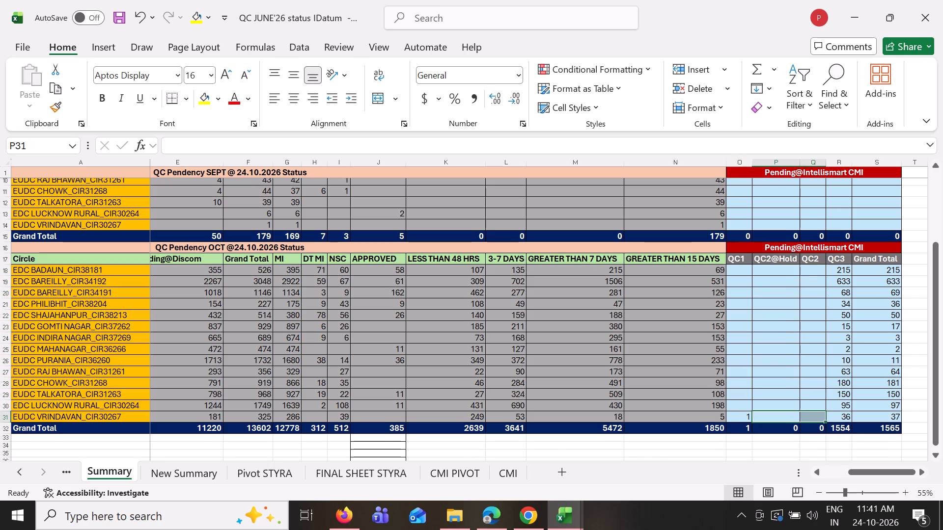
Compare Summary's October CMI counts and grand total with CMI PIVOT, and review the #N/A rows on the CMI sheet.
left_click(461, 470)
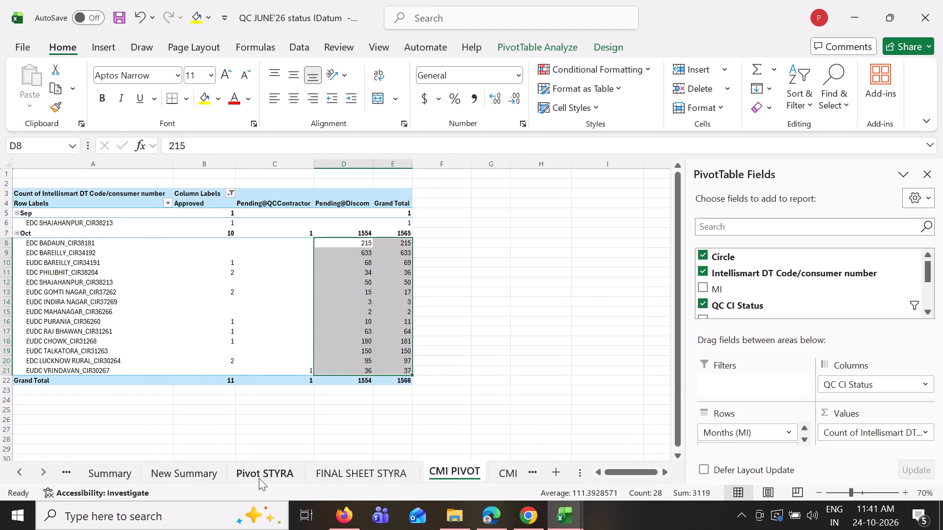
left_click(213, 482)
left_click(105, 484)
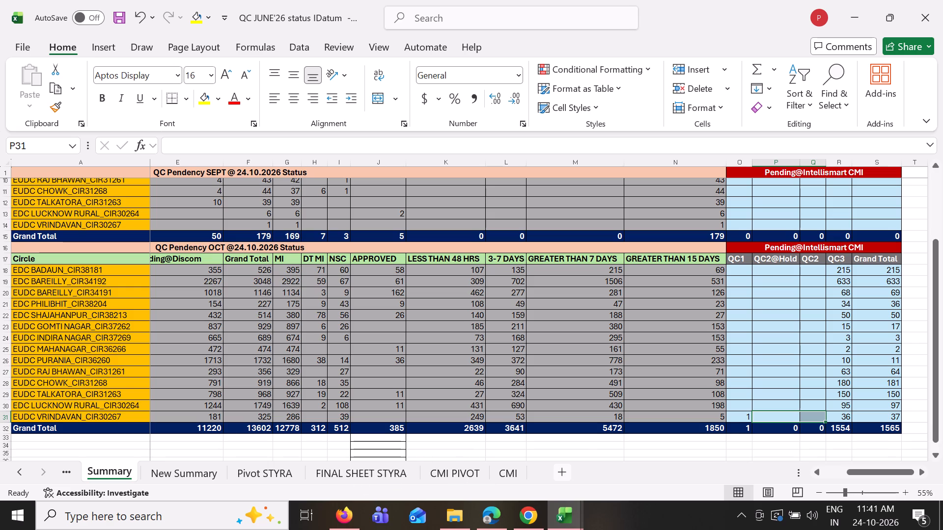
left_click(878, 428)
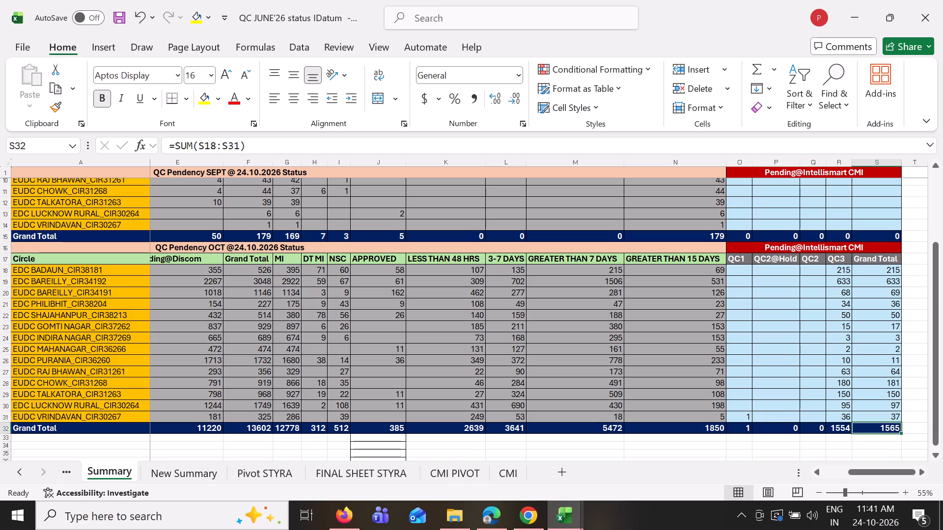
left_click(447, 482)
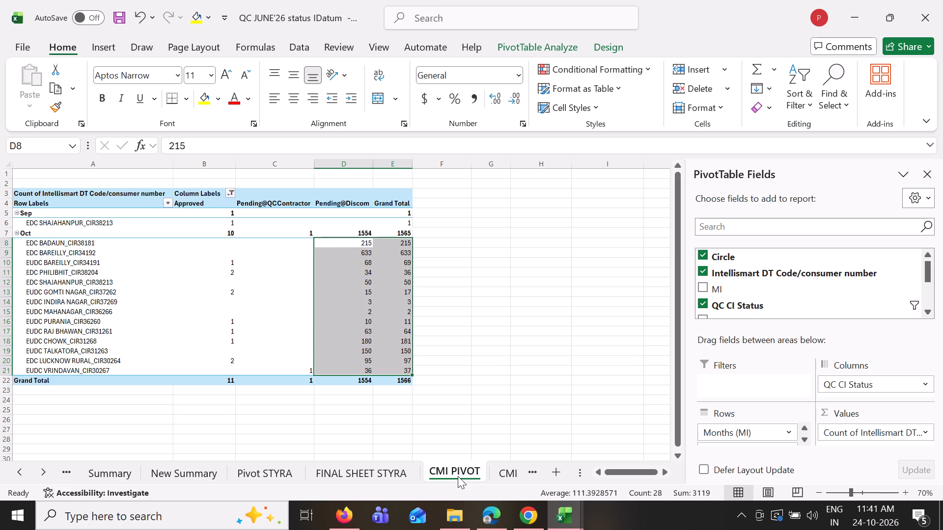
left_click(354, 476)
left_click(279, 474)
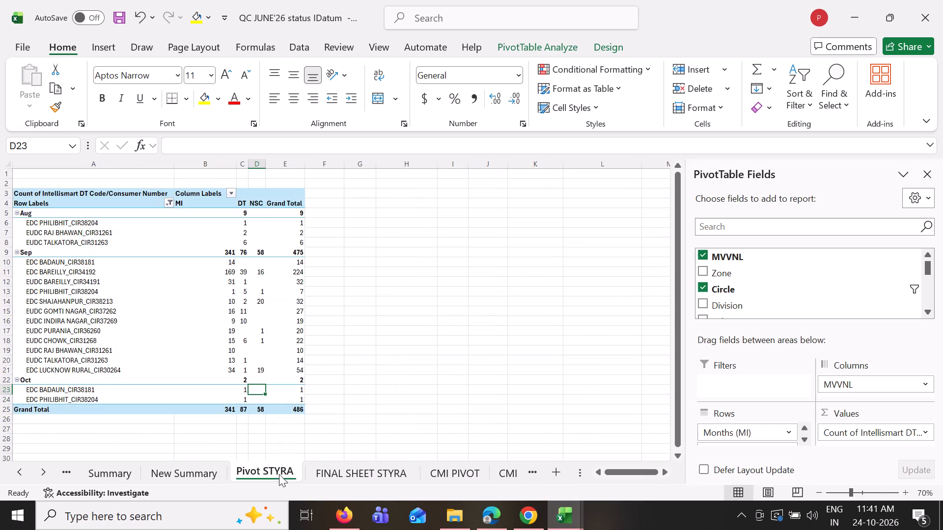
left_click(142, 477)
left_click(127, 477)
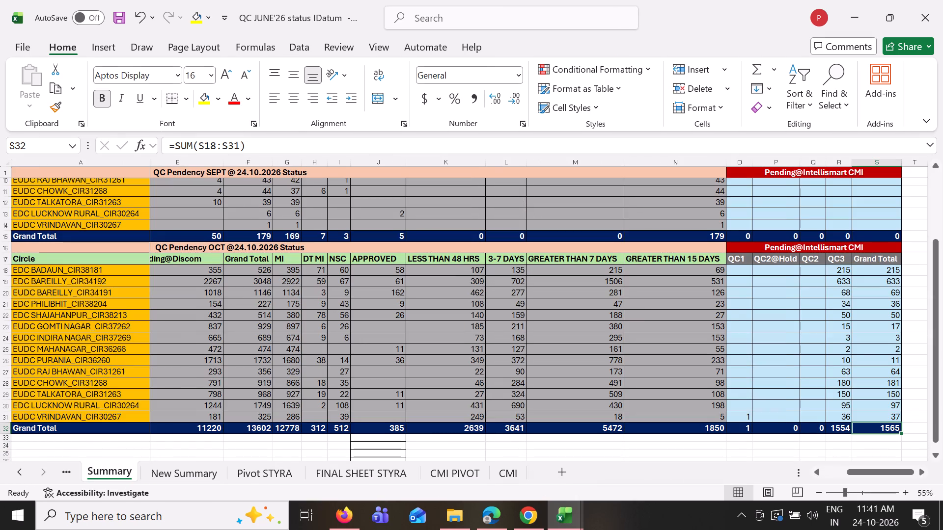
left_click(858, 471)
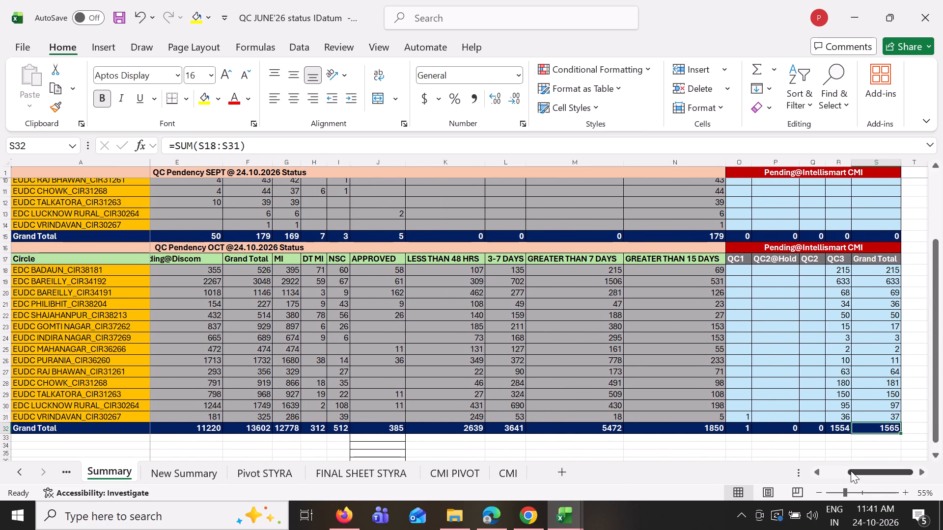
left_click_drag(856, 472, 880, 470)
left_click(443, 476)
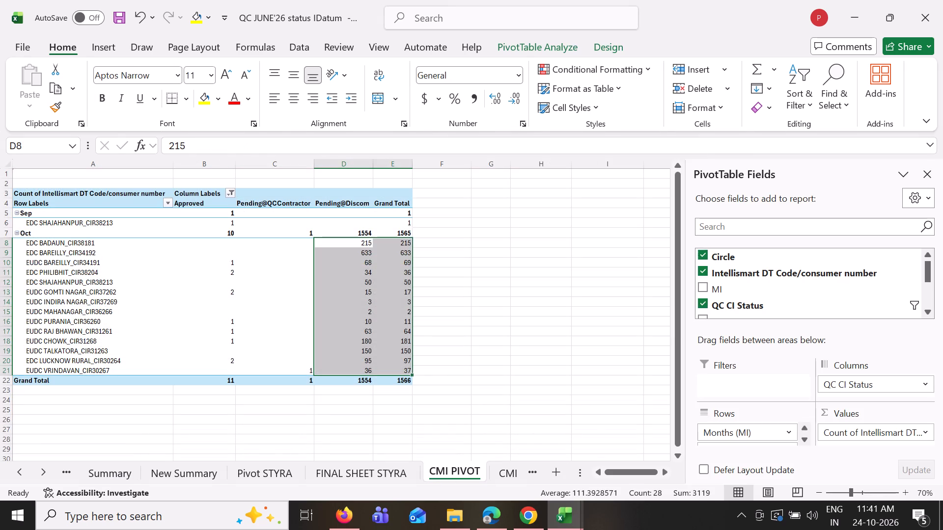
left_click(504, 467)
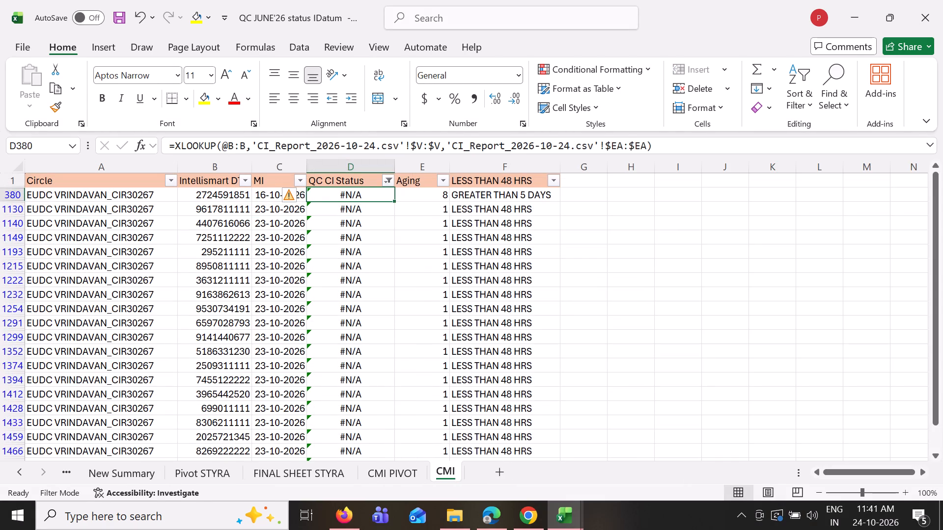
left_click_drag(934, 212, 942, 124)
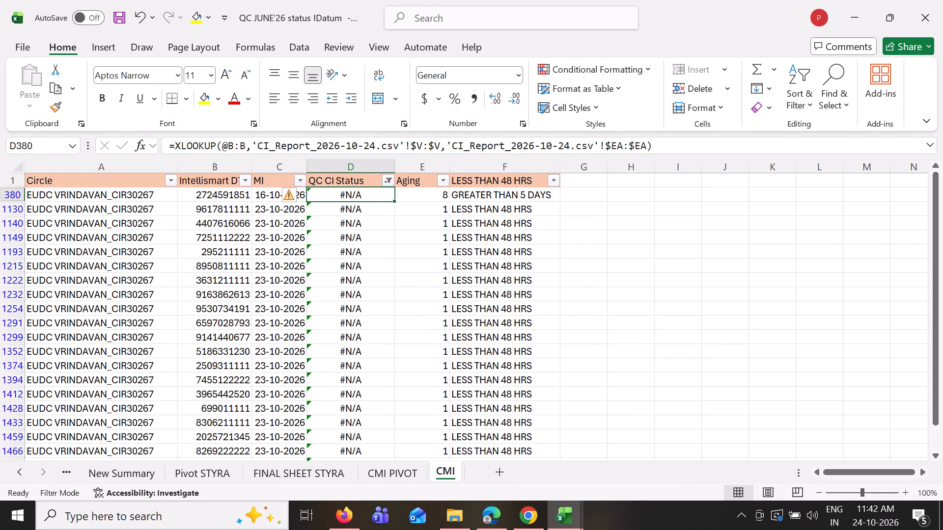
Switch to iDatum WFM in Chrome and open the consumer indexing Hold QC list to examine the records on hold.
left_click(494, 518)
left_click(525, 521)
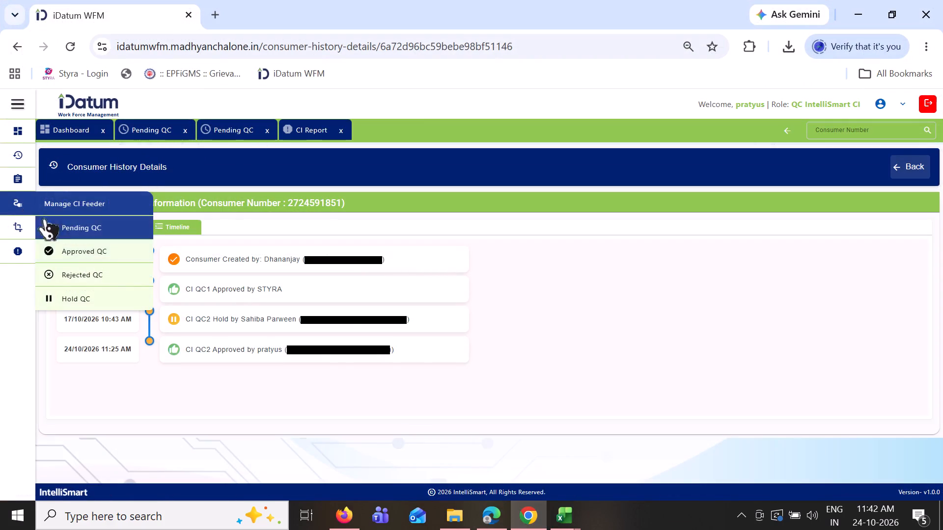
left_click(92, 264)
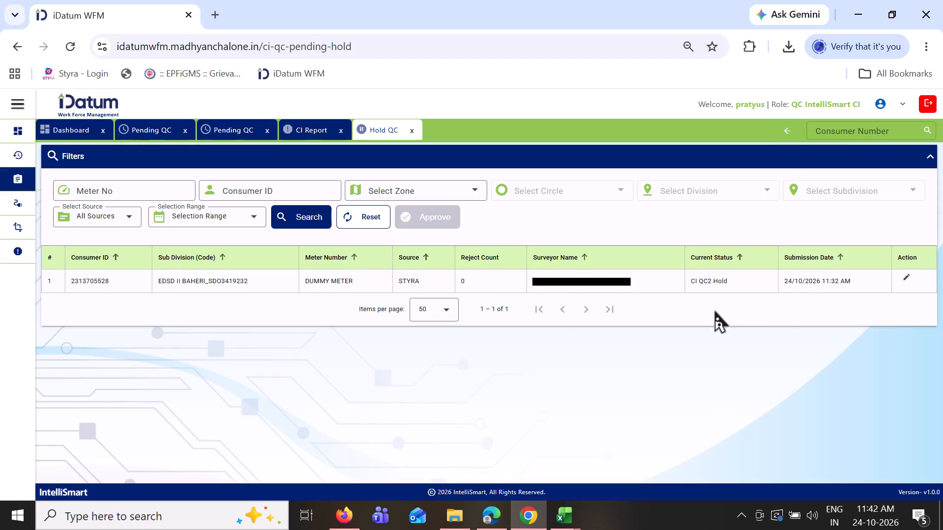
Return to the Excel workbook and copy Summary's Sept and Oct QC pendency tables together with their Pending@Intellismart CMI columns.
left_click(865, 16)
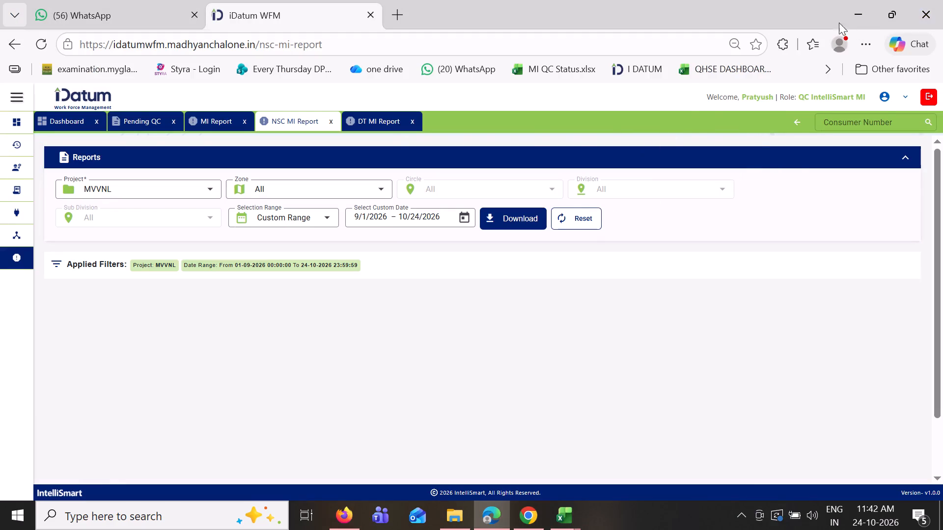
left_click(852, 13)
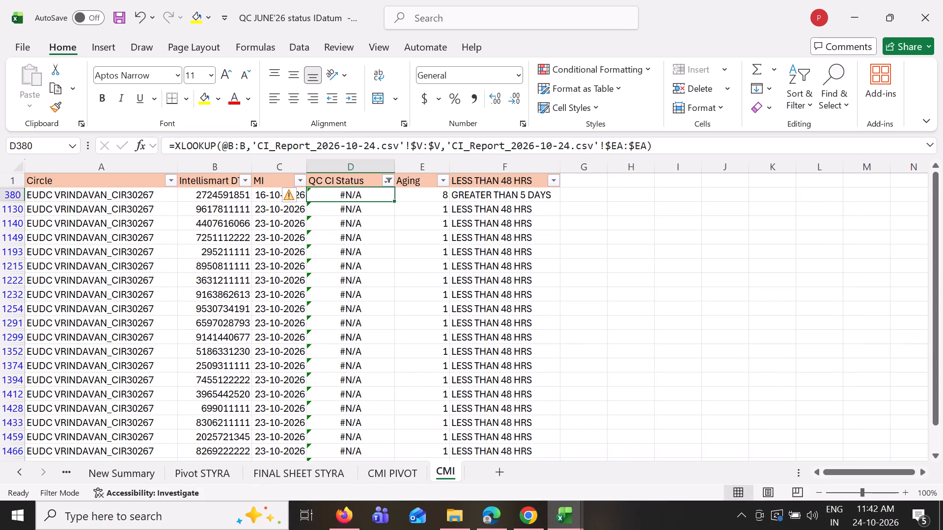
left_click_drag(937, 207, 940, 132)
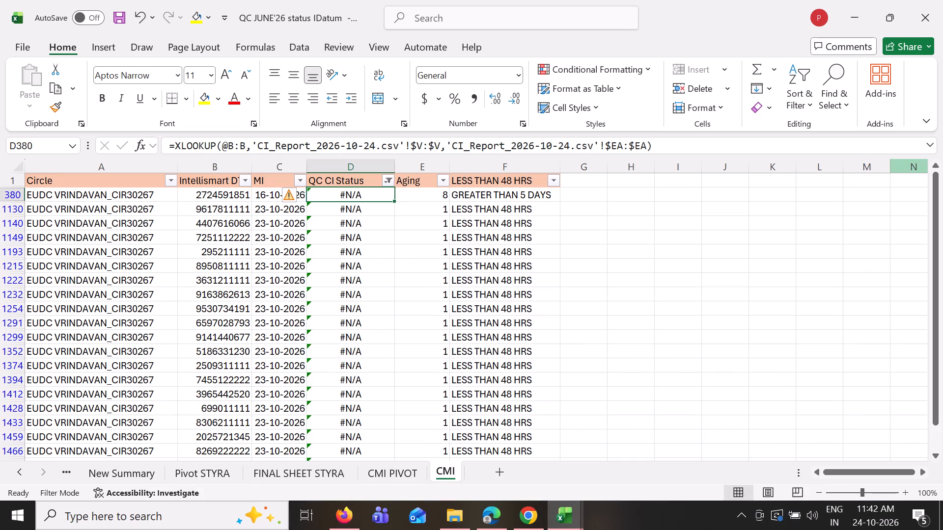
left_click(402, 475)
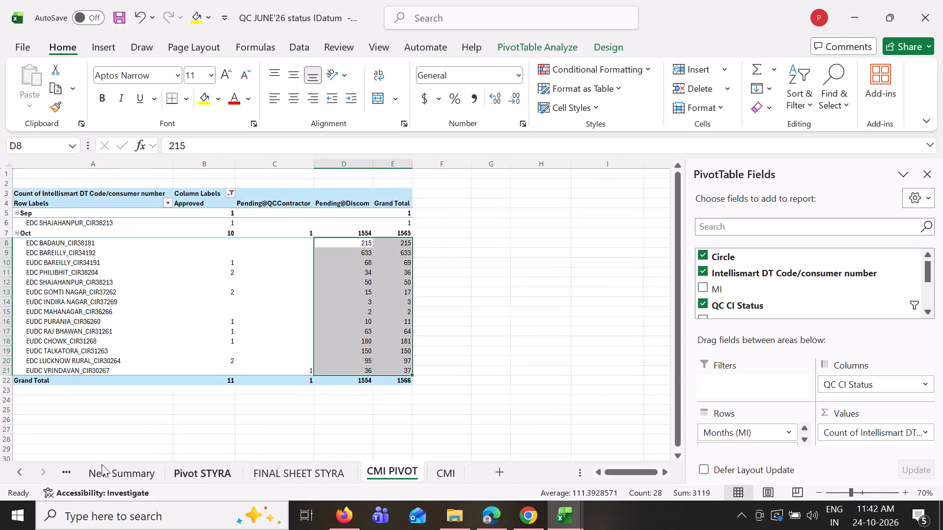
triple_click(14, 473)
left_click(310, 466)
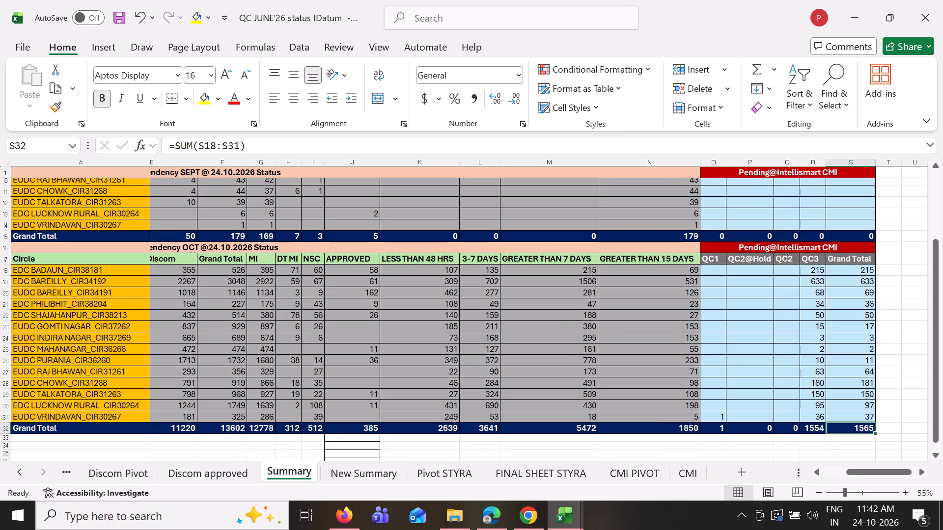
left_click_drag(129, 174, 810, 469)
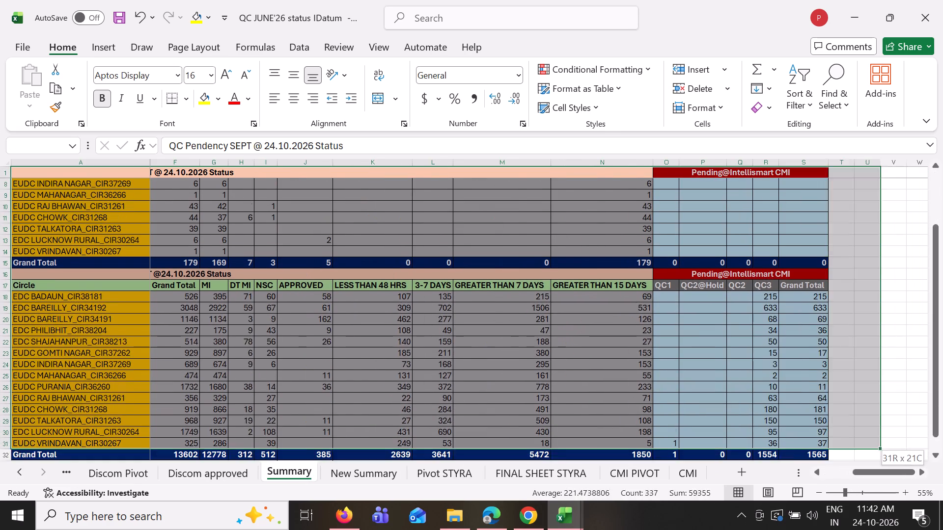
left_click_drag(810, 469, 765, 438)
key("ctrl+c")
Switch to Edge and open the bookmarked MI QC Status.xlsx SharePoint workbook in a new tab.
left_click(477, 512)
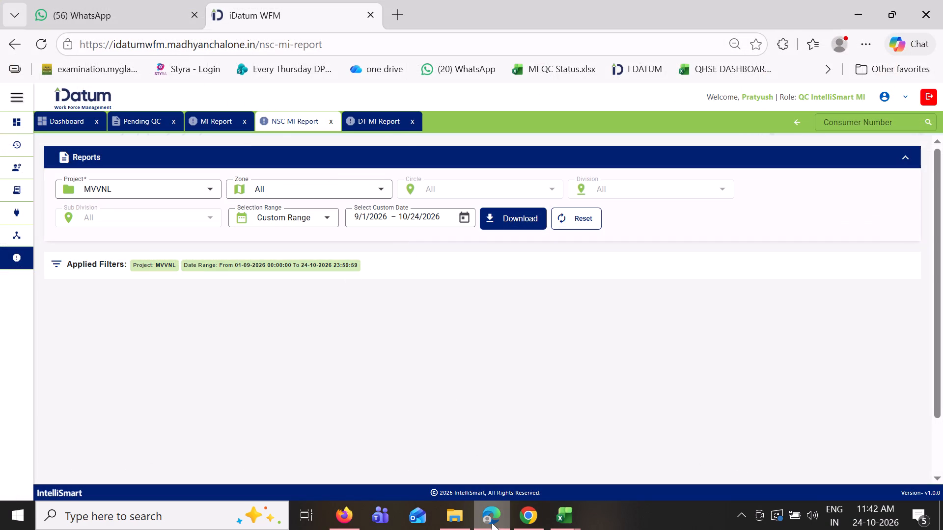
left_click(394, 0)
left_click(549, 65)
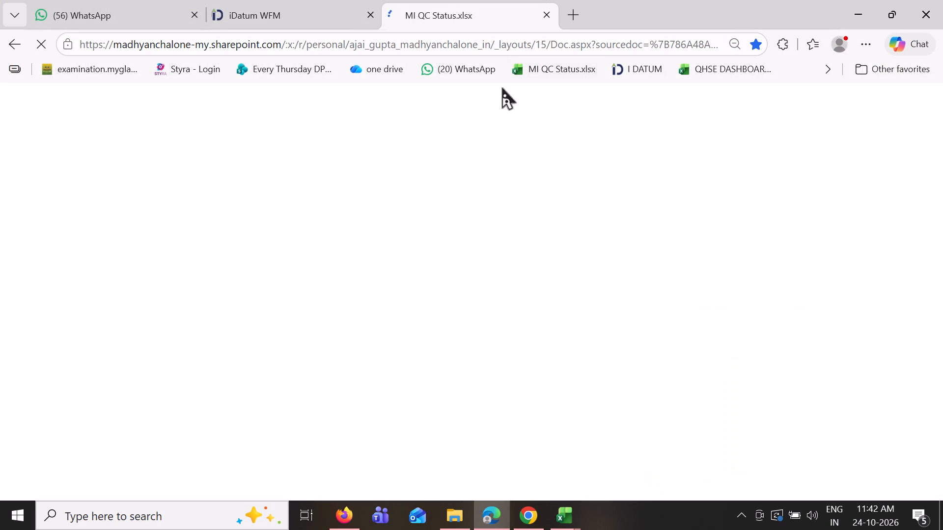
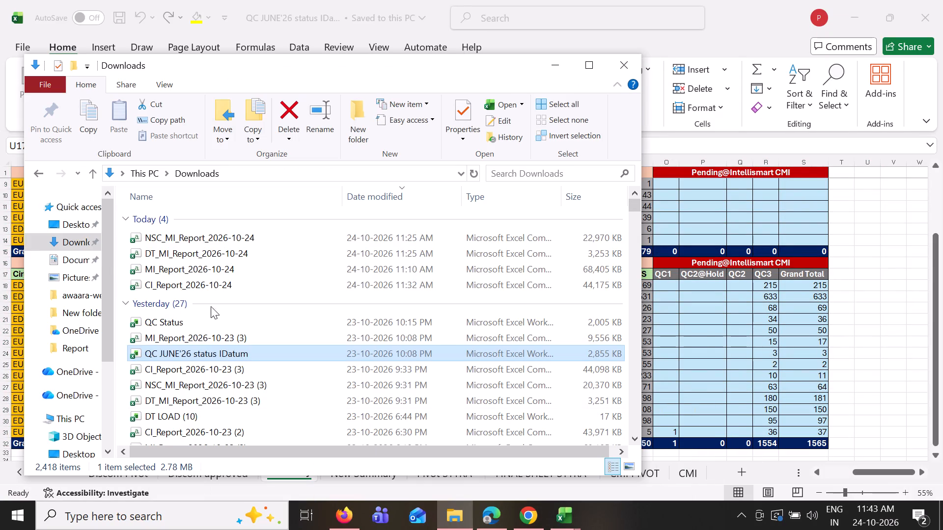
Open the Less than 7 & More than 7 Days Pendency Status workbook from the Downloads folder's report files.
left_click(48, 258)
double_click(290, 253)
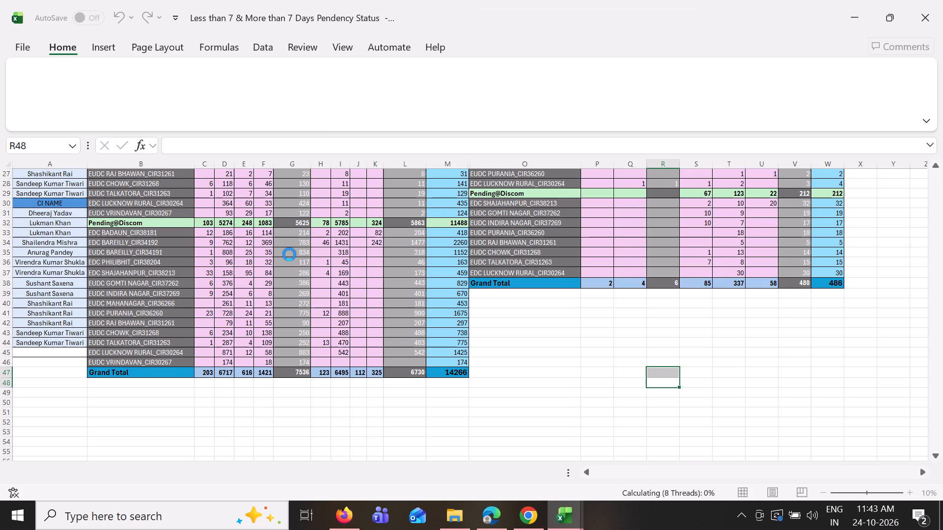
left_click(582, 519)
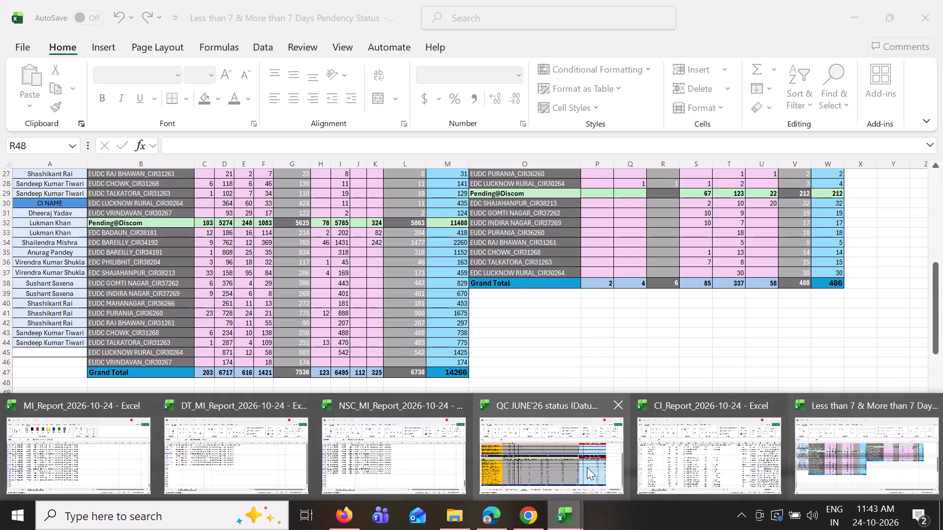
left_click(822, 455)
In the QC JUNE'26 status IDatum workbook's final sheet, select all records below the header from the first column through QC Status.
left_click(573, 513)
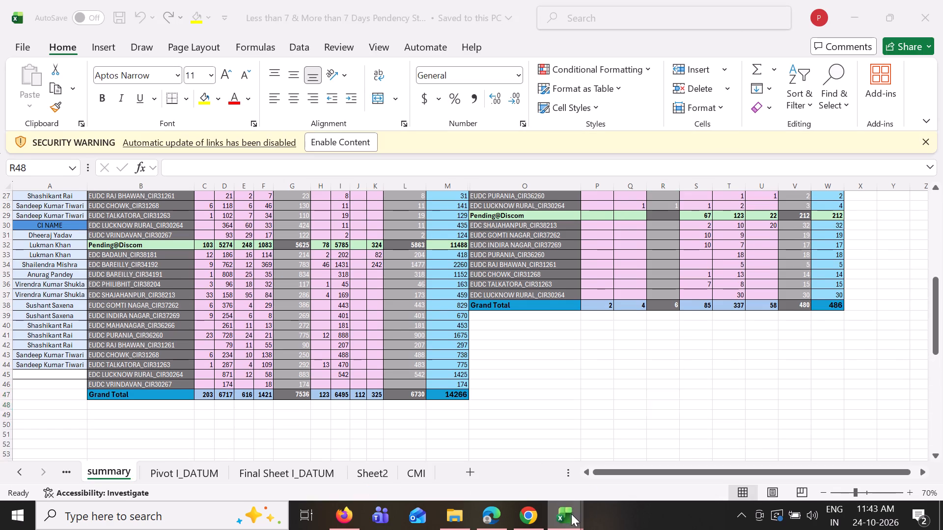
left_click(583, 472)
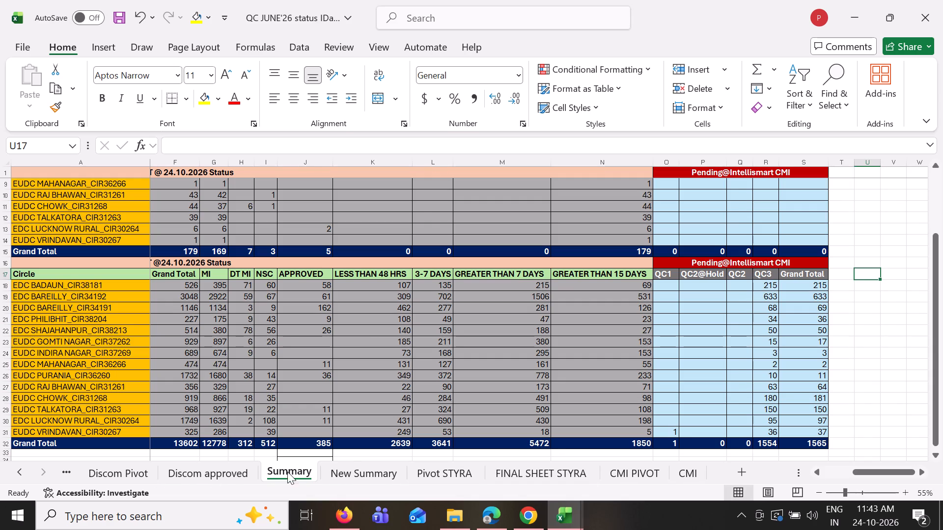
triple_click(21, 475)
left_click(191, 471)
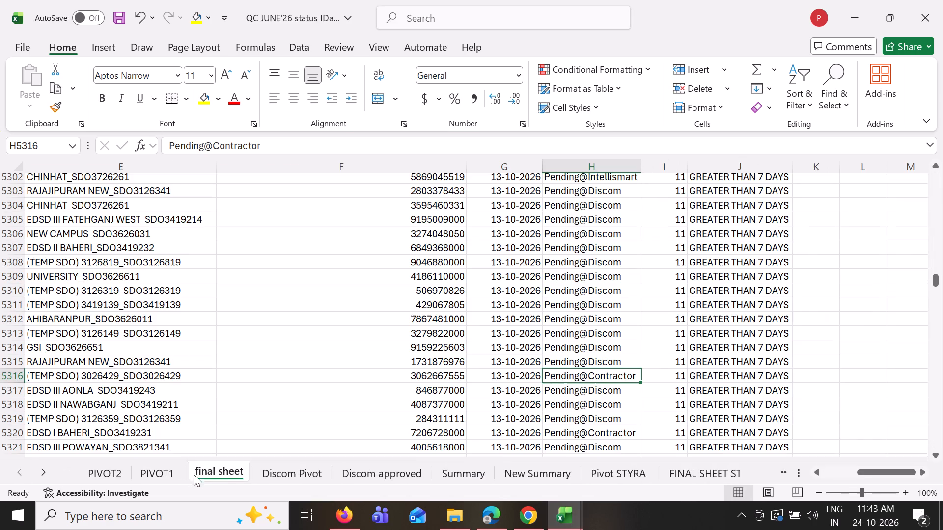
key("ctrl+Up")
key("ctrl+Up")
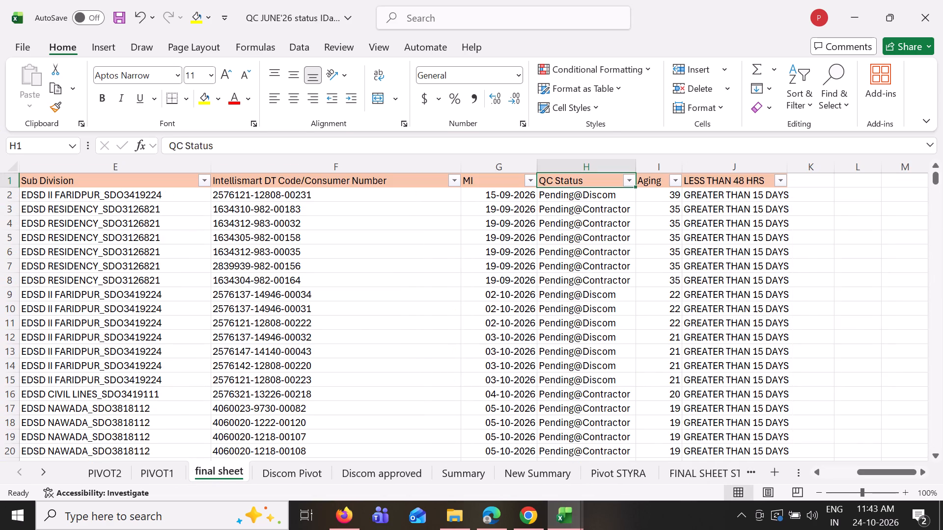
key("Down")
key("ctrl+shift+Down")
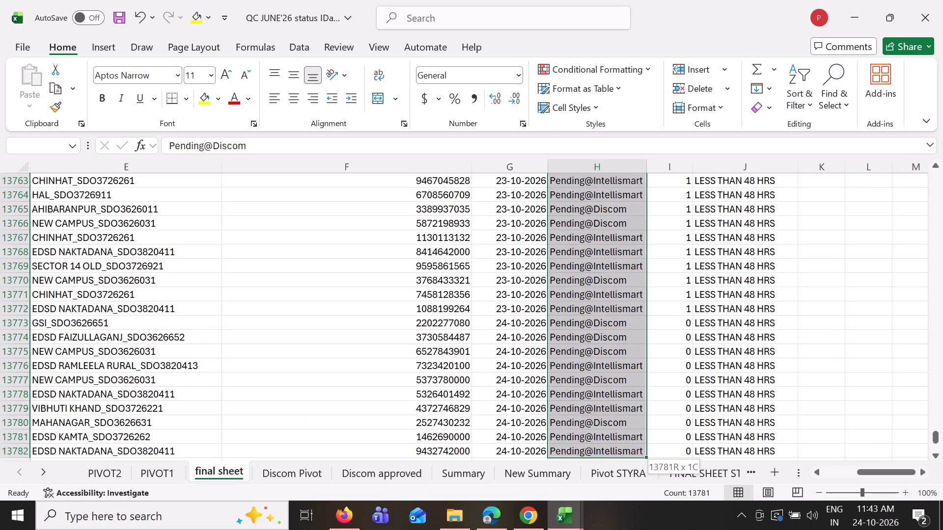
key("ctrl+shift+Left")
In the Pendency Status workbook's Final Sheet I_DATUM, clear the old records from MVVNL through QC Status, keeping the Aging and category formulas.
left_click(567, 507)
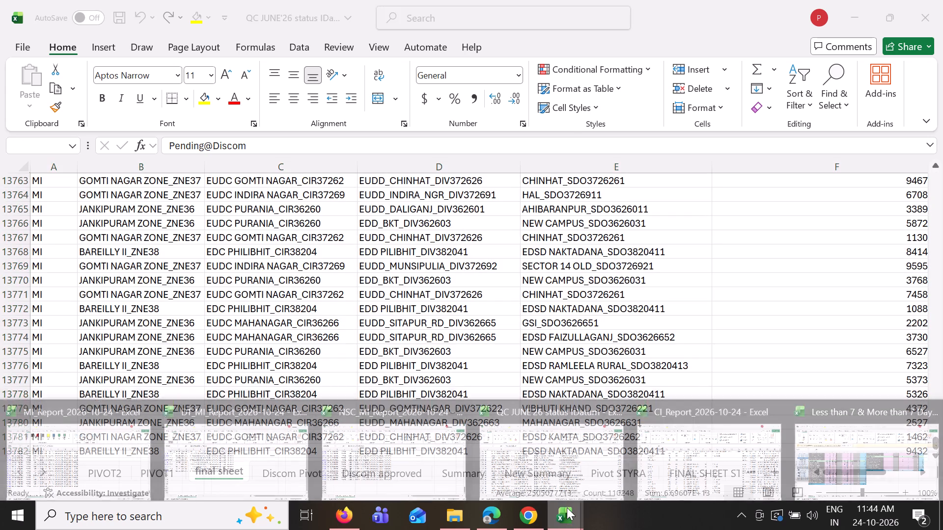
left_click(845, 447)
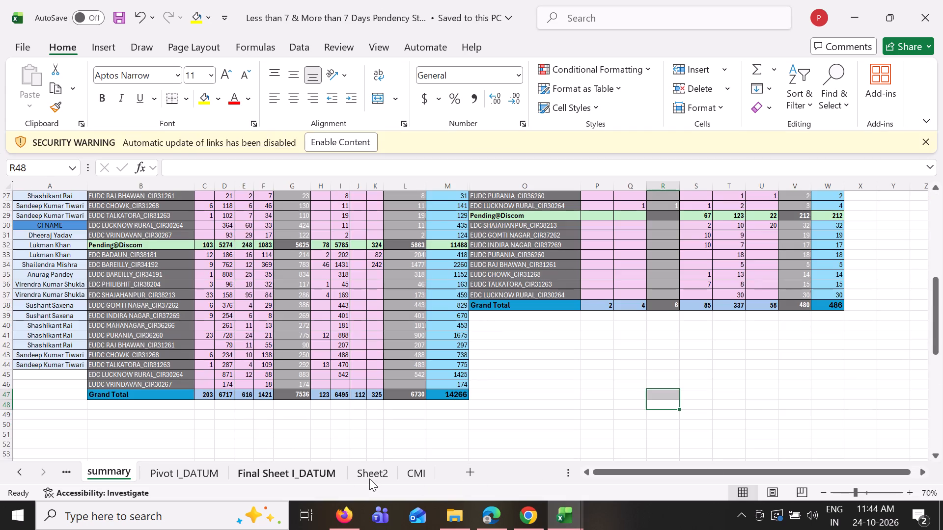
left_click(279, 466)
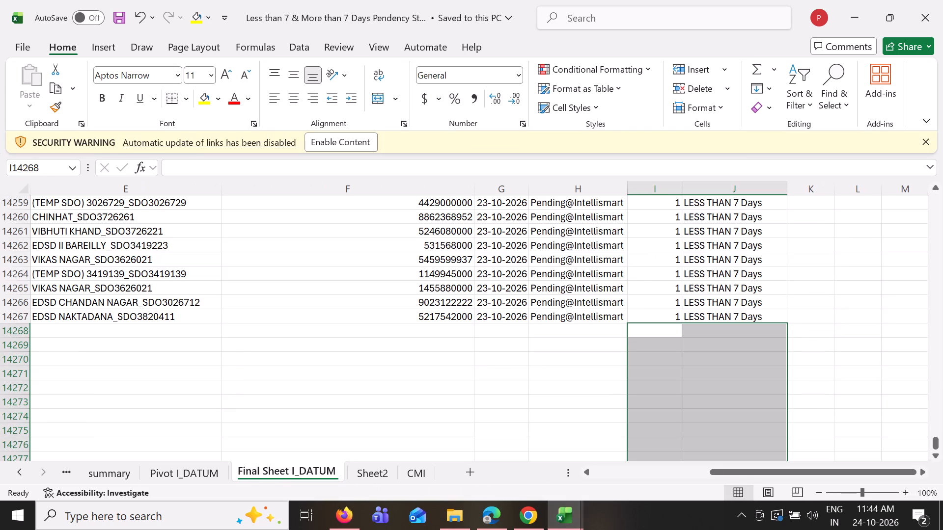
key("ctrl+Up")
key("ctrl+Up")
key("ctrl+Left")
key("Down")
key("ctrl+Right")
key("Left")
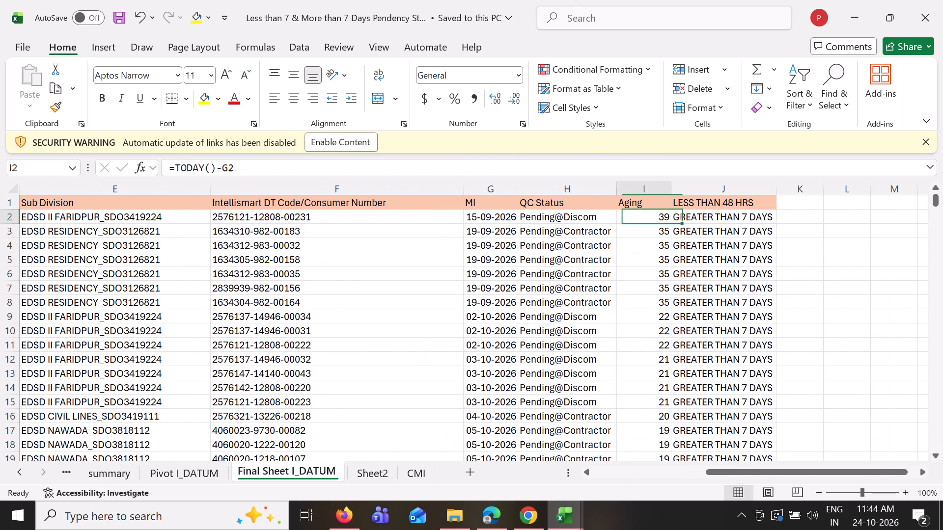
key("Left")
key("ctrl+shift+Down")
key("ctrl+shift+Left")
key("Delete")
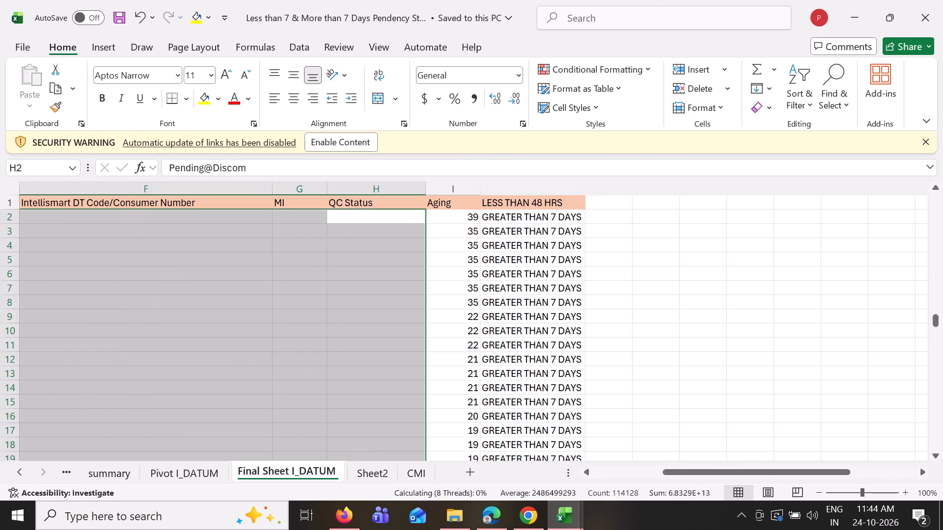
Copy the selected final sheet records from the QC JUNE'26 workbook into Final Sheet I_DATUM, starting at cell A2.
key("ctrl+Left")
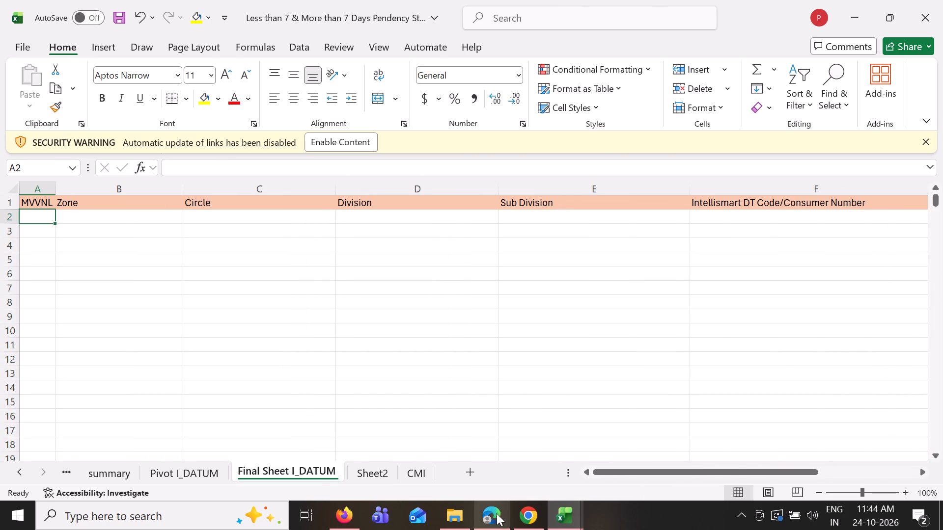
left_click(583, 518)
left_click(545, 441)
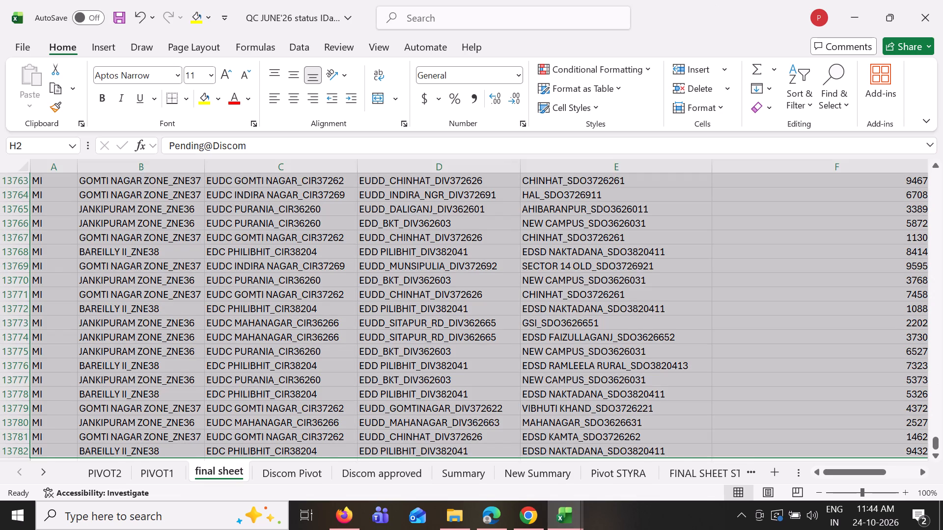
key("ctrl+c")
left_click(556, 529)
left_click(843, 453)
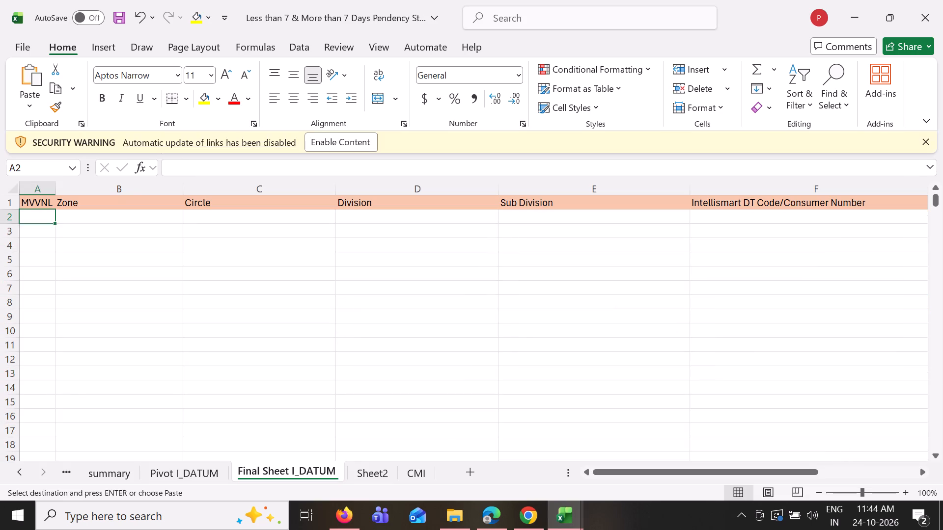
key("ctrl+v")
Delete the leftover Aging and LESS THAN 48 HRS formulas below the last record, from row 13783 down, on Final Sheet I_DATUM.
key("ctrl+Down")
key("ctrl+Right")
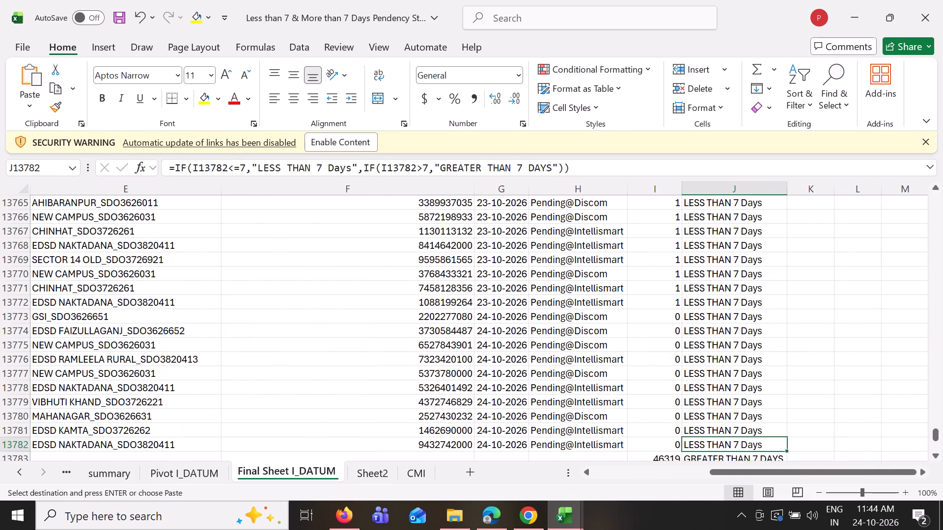
key("Down")
key("Left")
key("ctrl+shift+Right")
key("ctrl+shift+Down")
key("Delete")
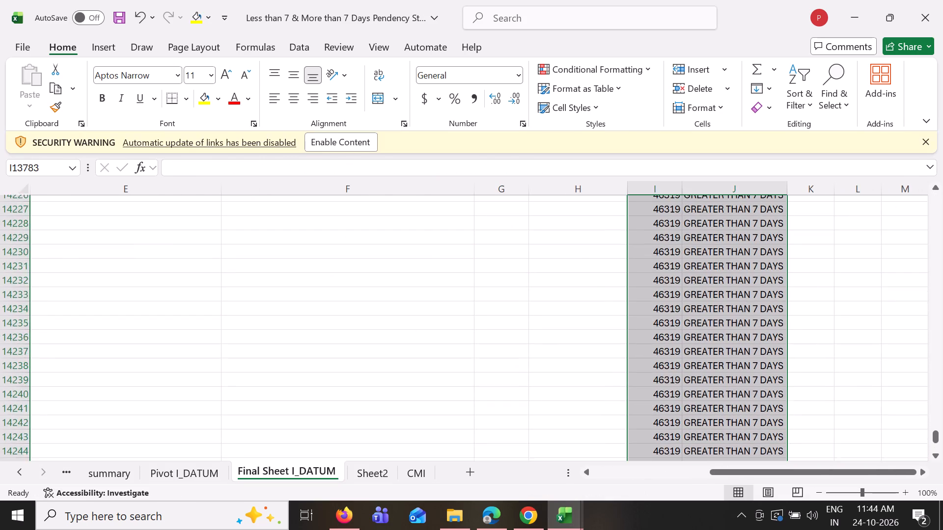
Refresh the pivot table on the Pivot I_DATUM sheet.
left_click(200, 475)
right_click(308, 284)
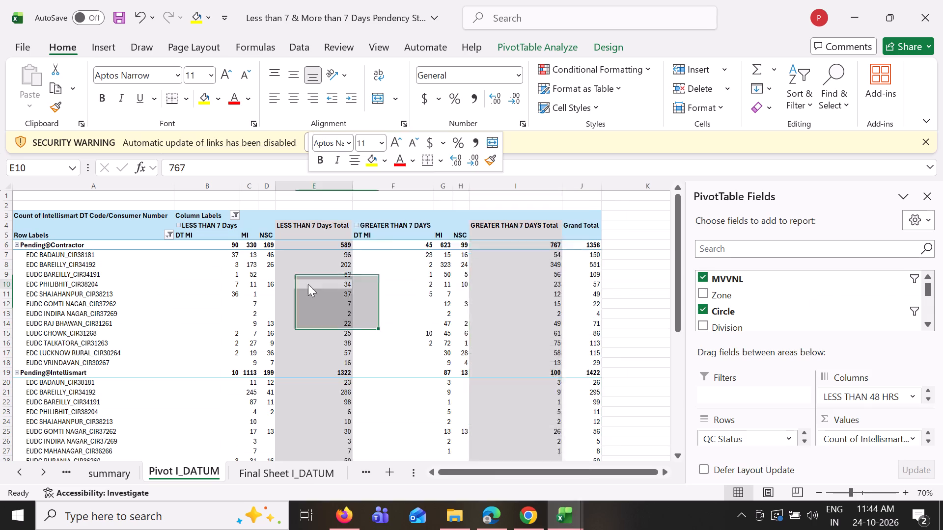
left_click(353, 286)
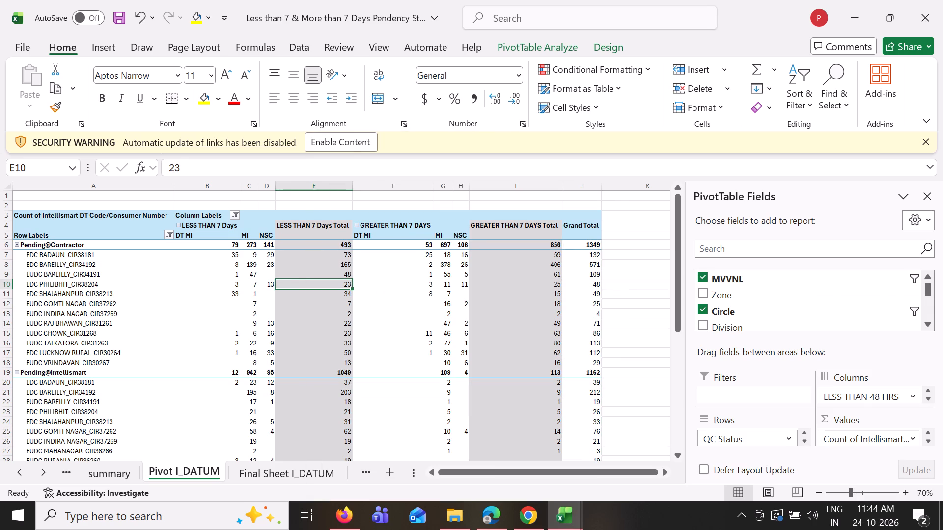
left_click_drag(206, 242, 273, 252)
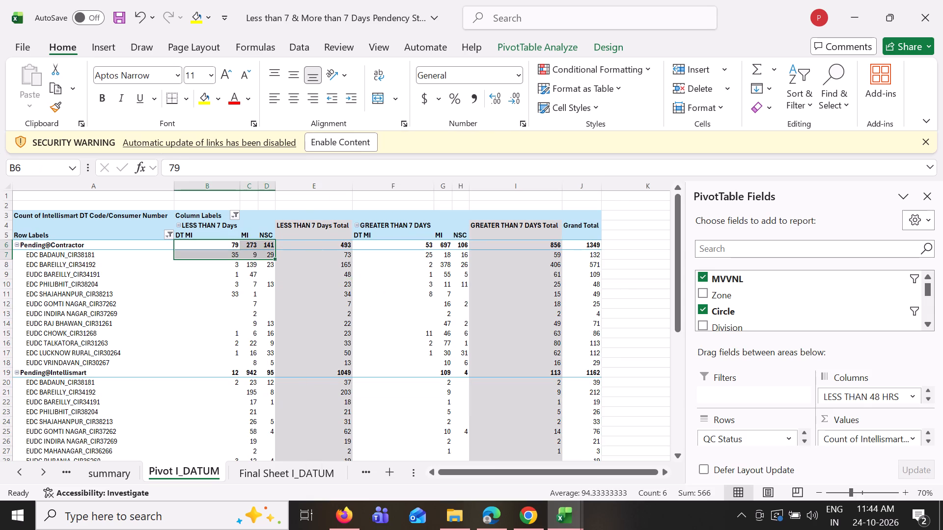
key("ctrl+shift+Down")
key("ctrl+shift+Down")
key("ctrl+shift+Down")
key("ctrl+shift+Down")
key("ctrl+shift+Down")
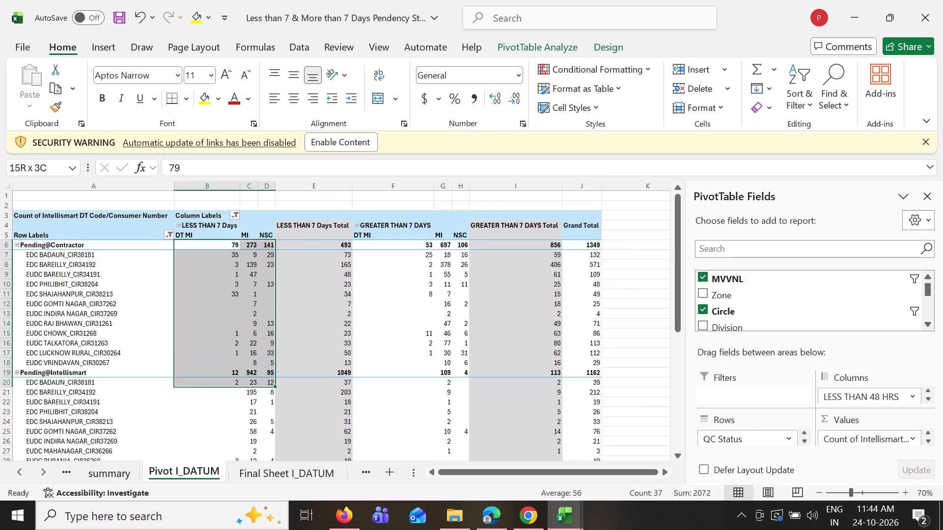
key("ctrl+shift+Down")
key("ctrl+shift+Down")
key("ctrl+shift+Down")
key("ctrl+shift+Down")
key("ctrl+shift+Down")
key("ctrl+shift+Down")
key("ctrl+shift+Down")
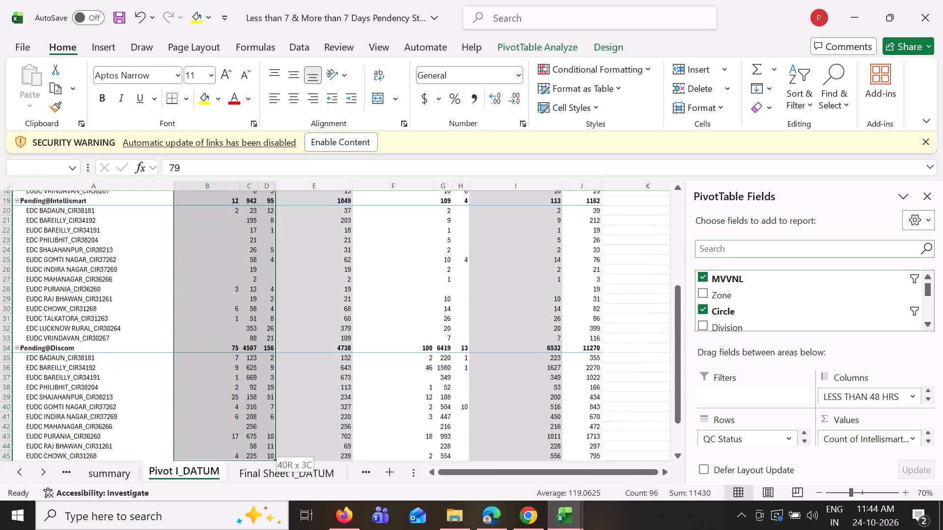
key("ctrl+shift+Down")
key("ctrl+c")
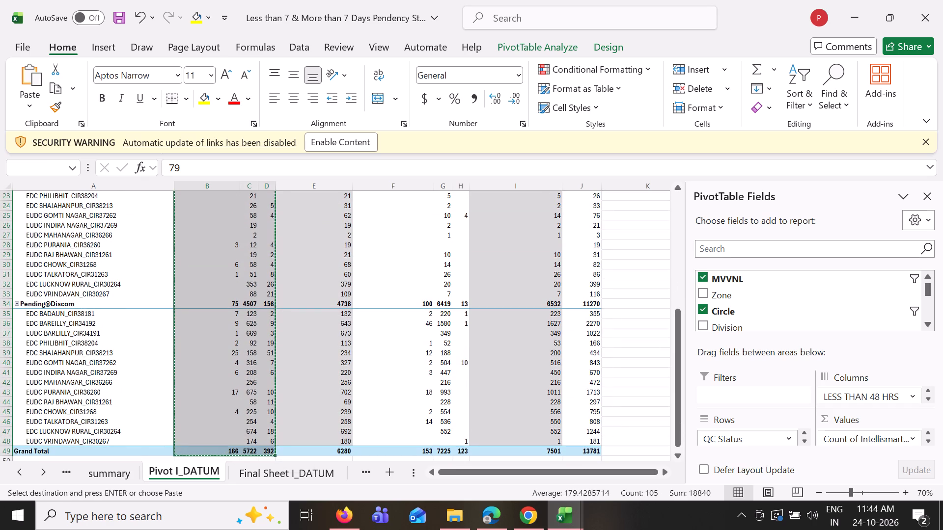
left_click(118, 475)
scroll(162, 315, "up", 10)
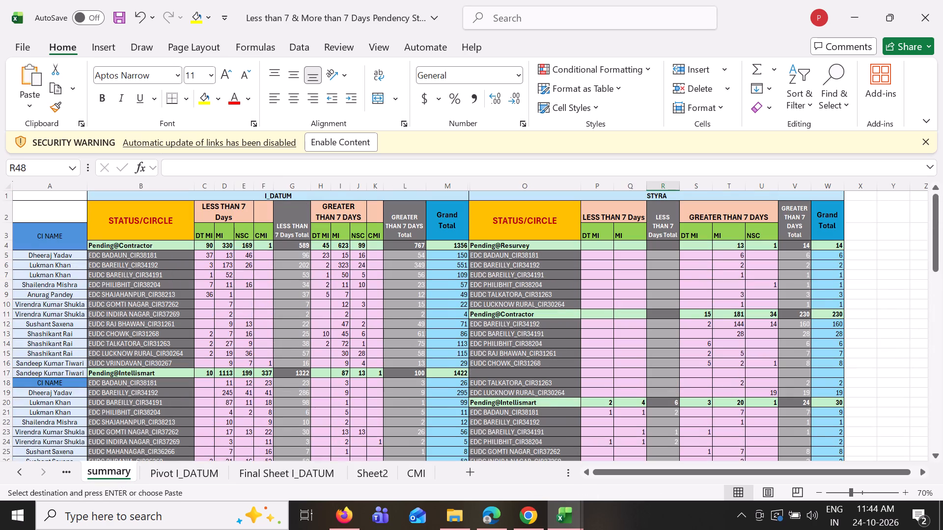
Copy the row labels and LESS THAN 7 Days DT MI, MI and NSC counts from Pivot I_DATUM into summary at B4 as values.
left_click(200, 474)
key("ctrl+Up")
key("Left")
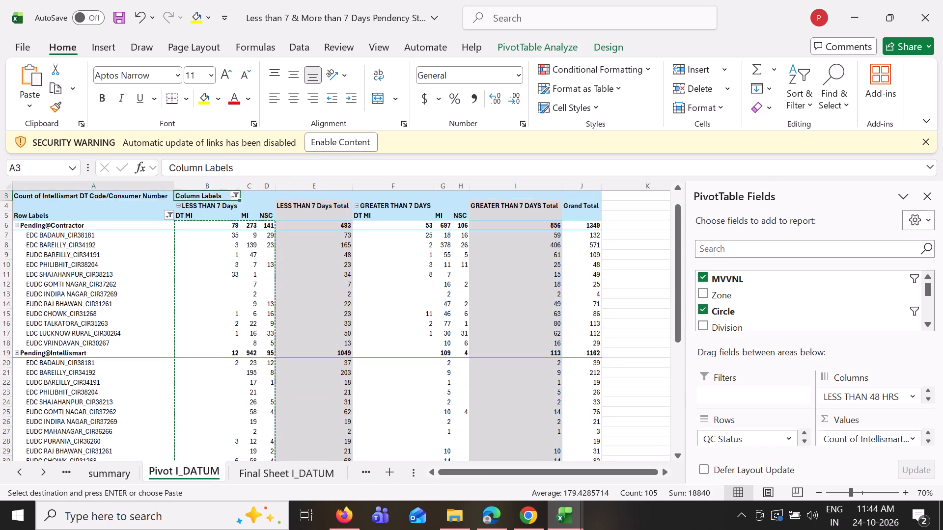
key("Down")
key("Down")
key("Down")
key("ctrl+shift+Right")
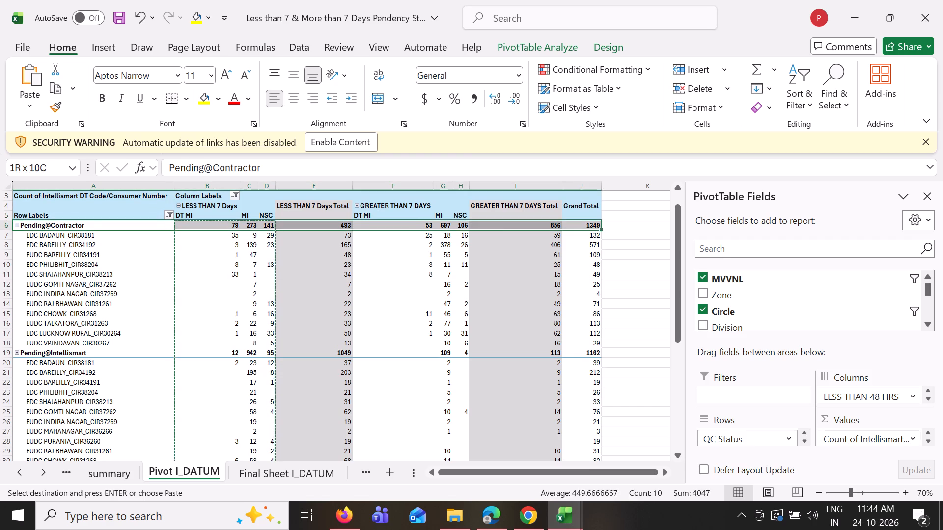
key("shift+Left")
key("shift+Left")
key("shift+Left")
key("shift+Left")
key("shift+Left")
key("shift+Left")
key("shift+Left")
key("shift+Right")
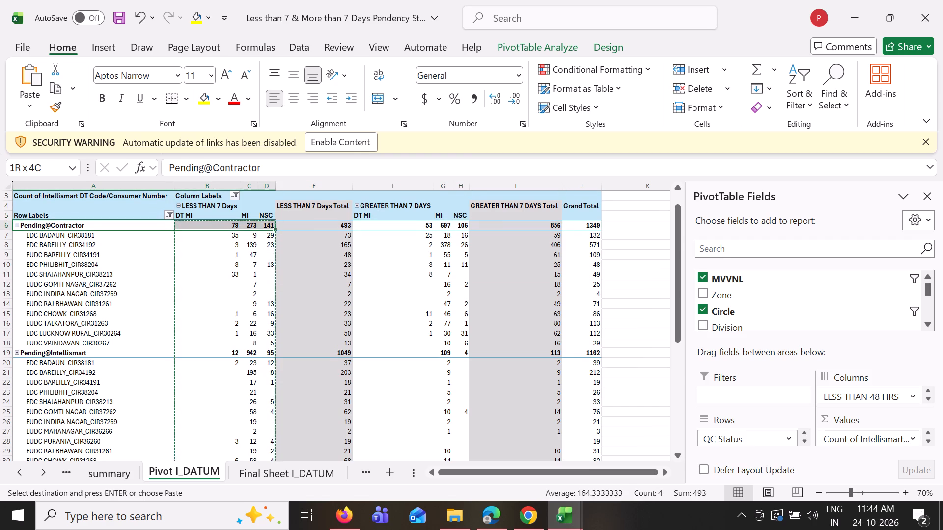
key("ctrl+shift+Down")
key("ctrl+c")
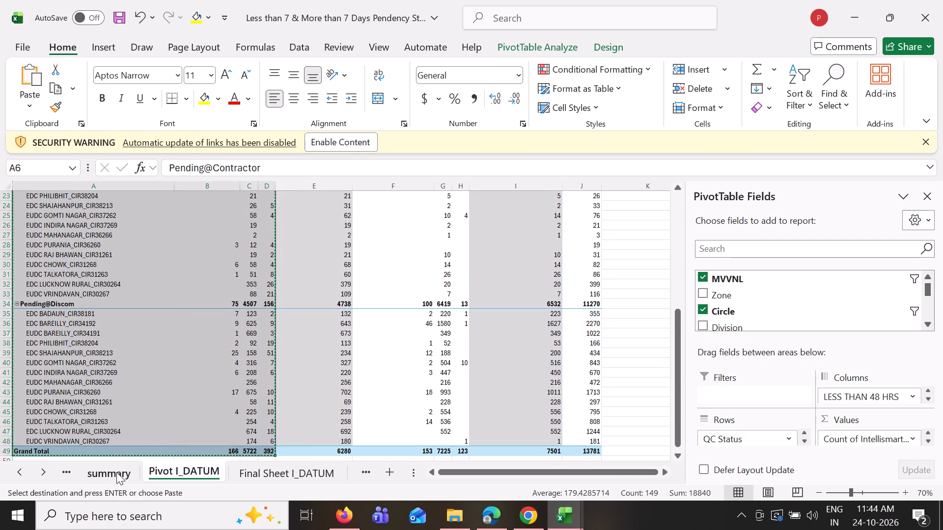
left_click(115, 472)
scroll(157, 301, "up", 1)
left_click(145, 248)
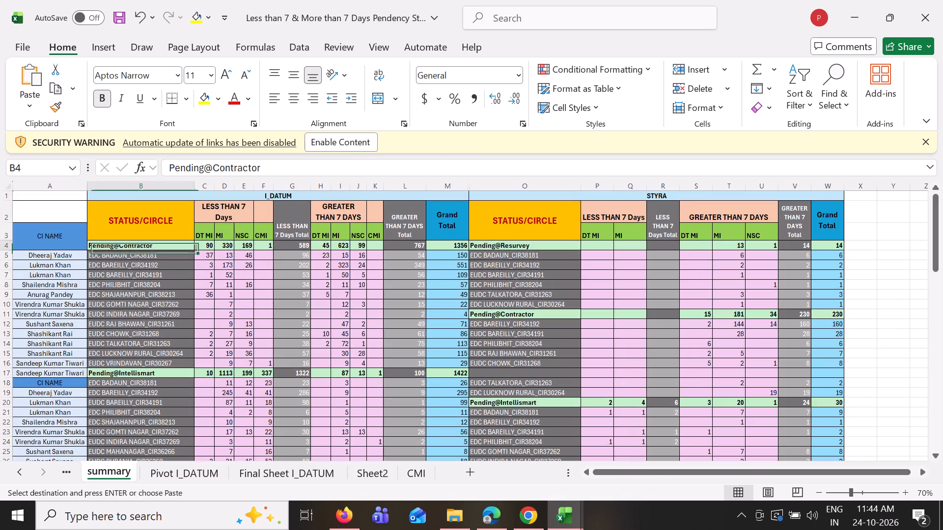
key("ctrl+shift+v")
scroll(217, 297, "down", 9)
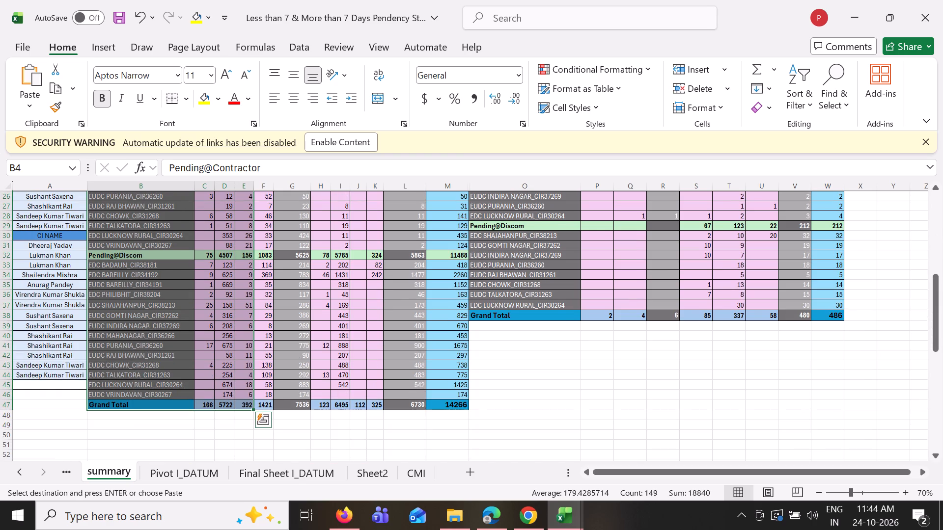
scroll(211, 291, "up", 11)
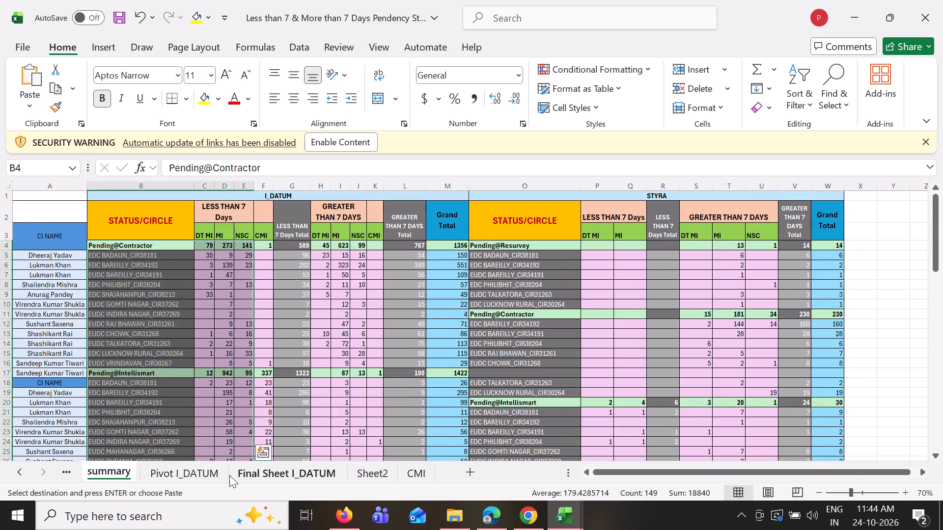
Copy the LESS THAN 7 Days Total and GREATER THAN 7 DAYS DT MI, MI and NSC counts from Pivot I_DATUM into summary at G4 as values.
left_click(204, 477)
scroll(285, 332, "up", 12)
left_click(314, 244)
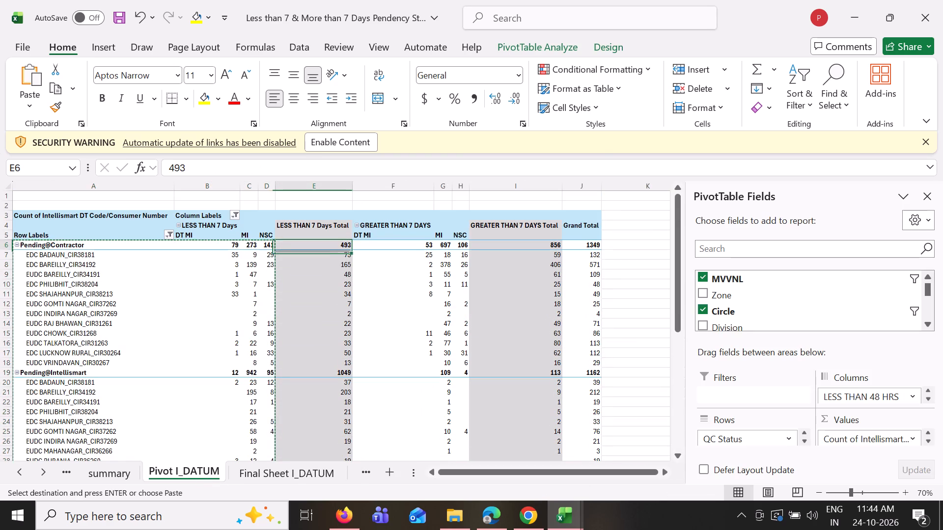
key("shift+Right")
key("shift+Right")
key("shift+Right")
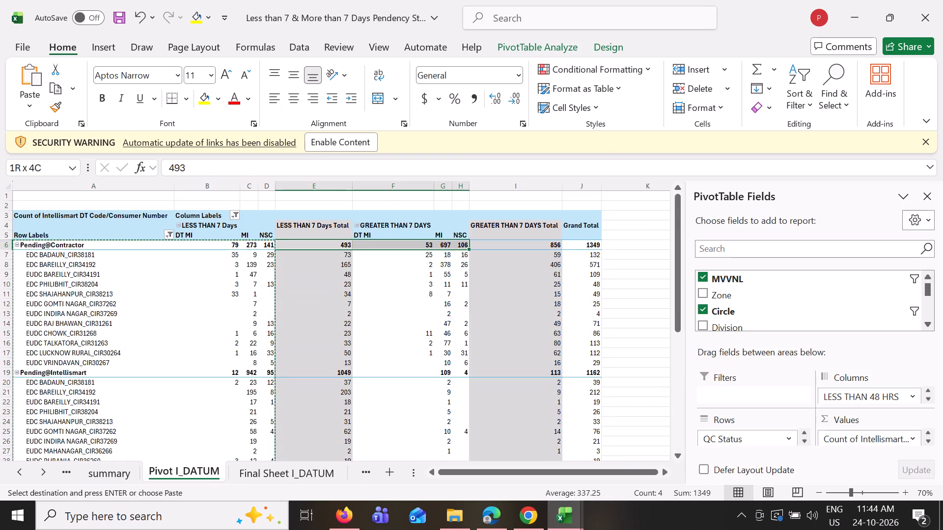
key("ctrl+shift+Down")
key("ctrl+c")
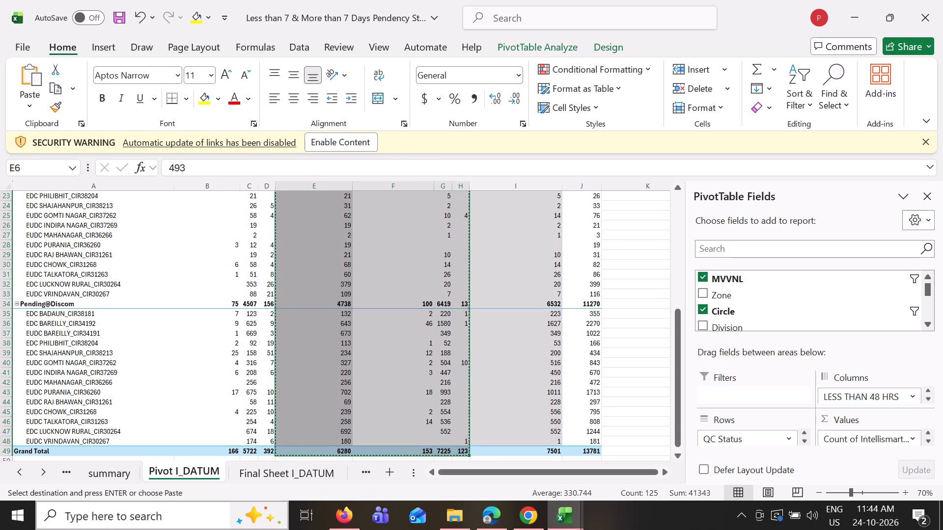
left_click(94, 476)
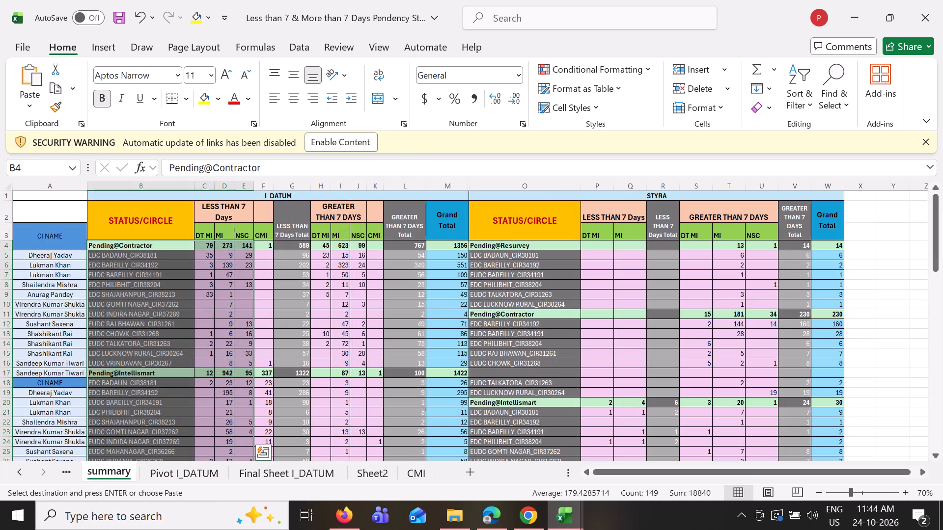
left_click(299, 242)
key("ctrl+shift+v")
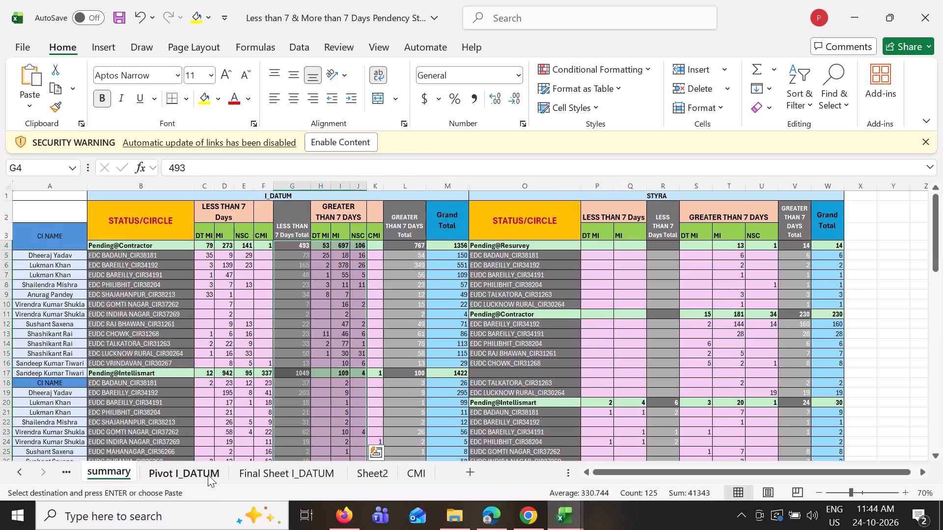
Copy the GREATER THAN 7 DAYS Total and Grand Total columns from Pivot I_DATUM into summary at L4 as values.
left_click(211, 468)
scroll(504, 321, "up", 11)
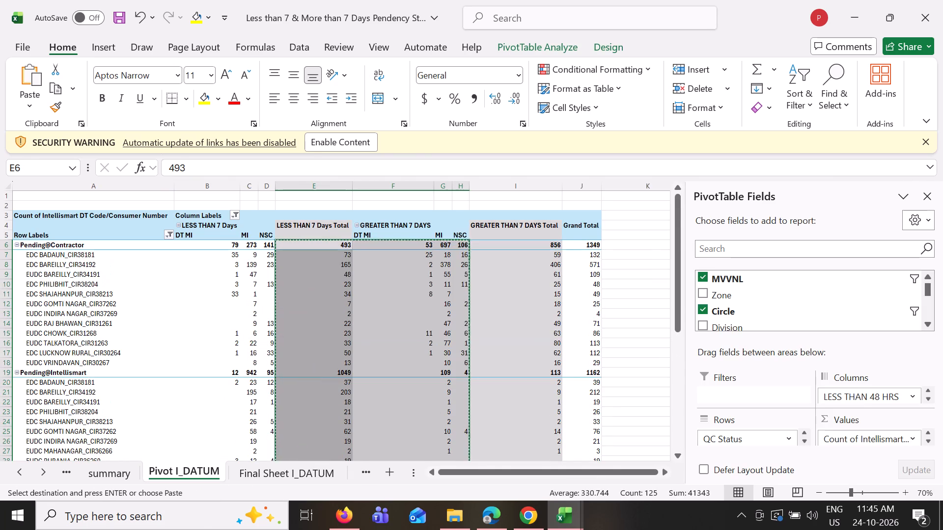
left_click(518, 245)
key("ctrl+shift+Right")
key("ctrl+shift+Down")
key("ctrl+shift+Down")
key("ctrl+shift+Down")
key("ctrl+shift+Down")
key("ctrl+shift+Down")
key("ctrl+shift+Down")
key("ctrl+shift+Down")
key("ctrl+shift+Down")
key("ctrl+shift+Down")
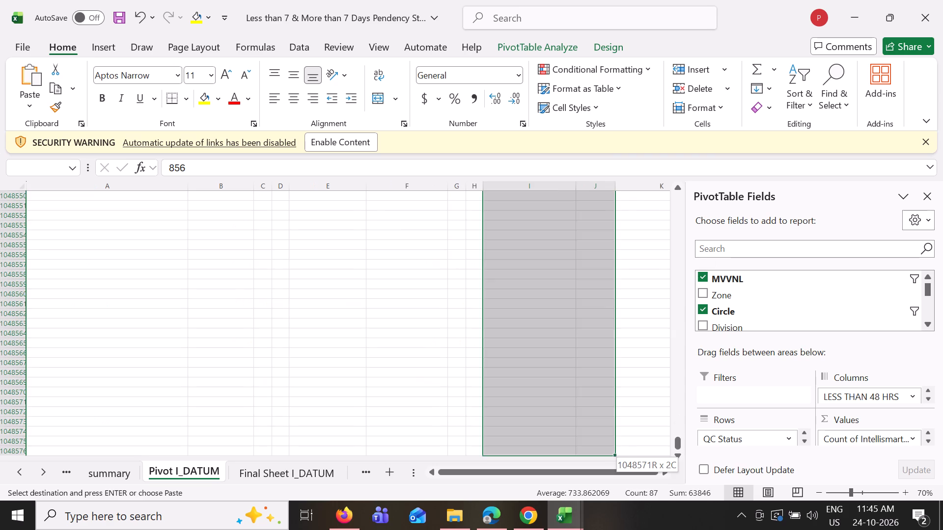
key("ctrl+shift+Up")
key("ctrl+c")
scroll(556, 253, "up", 6)
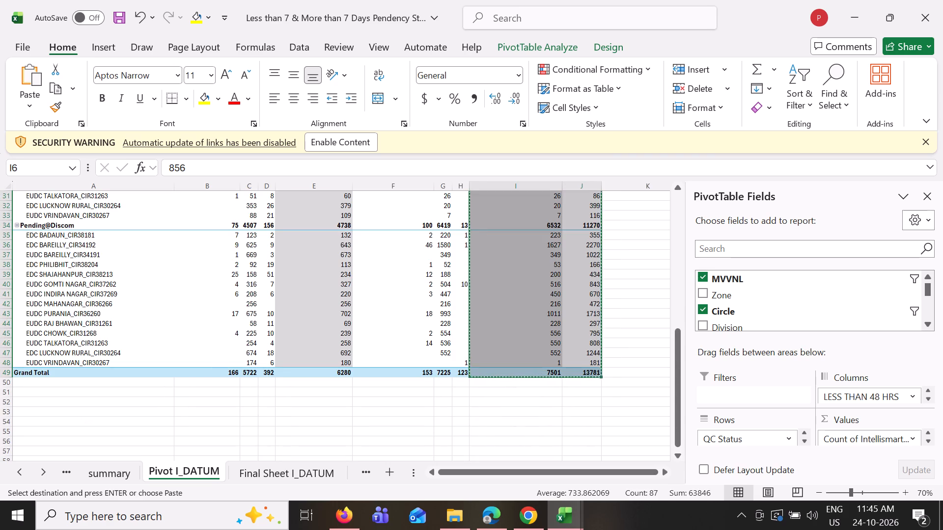
left_click(103, 483)
scroll(494, 283, "up", 1)
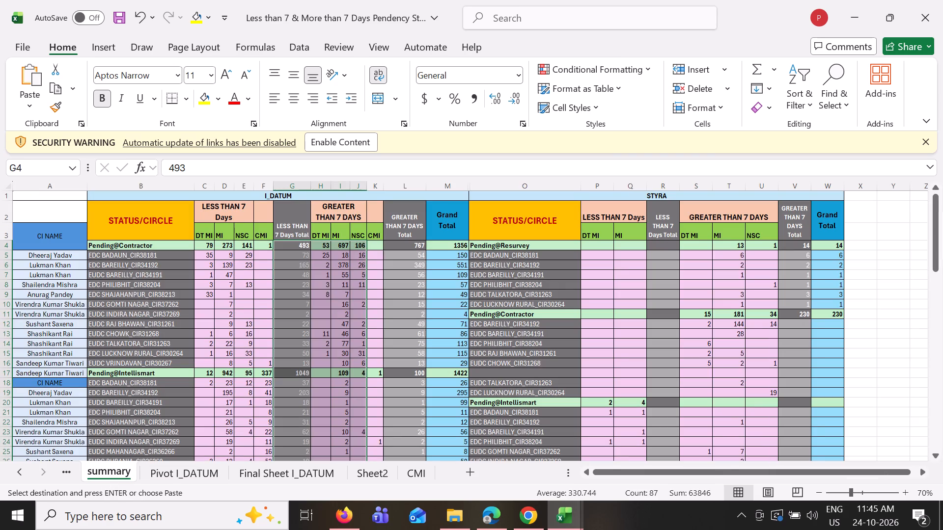
left_click(409, 249)
key("ctrl+shift+v")
scroll(430, 291, "down", 7)
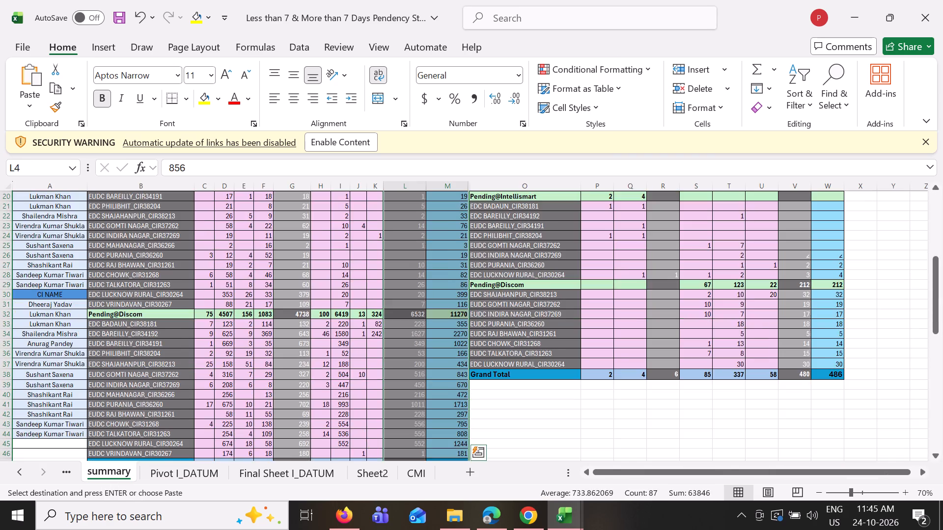
scroll(434, 294, "down", 4)
scroll(430, 292, "up", 13)
Clear the old Circle, Intellismart code and MI date entries in columns B to D from row 2 down on the CMI sheet.
left_click(421, 482)
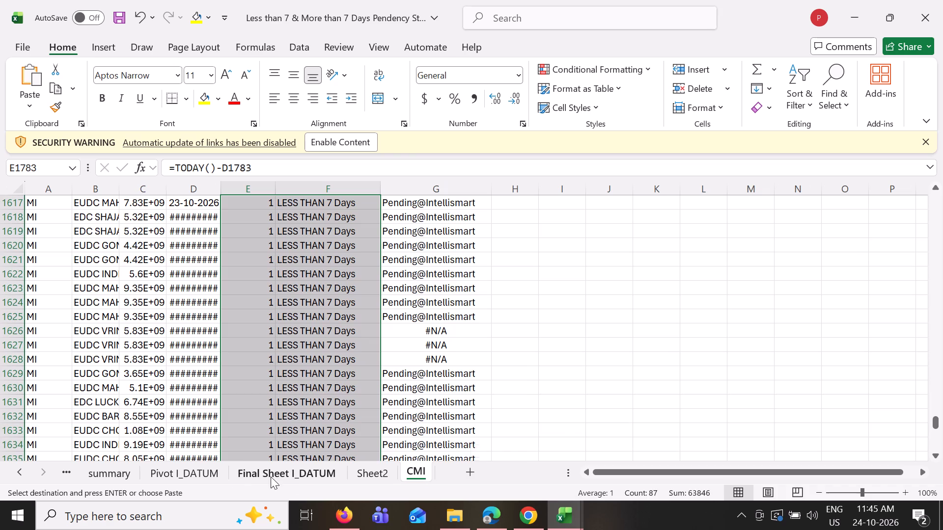
left_click_drag(933, 426, 922, 245)
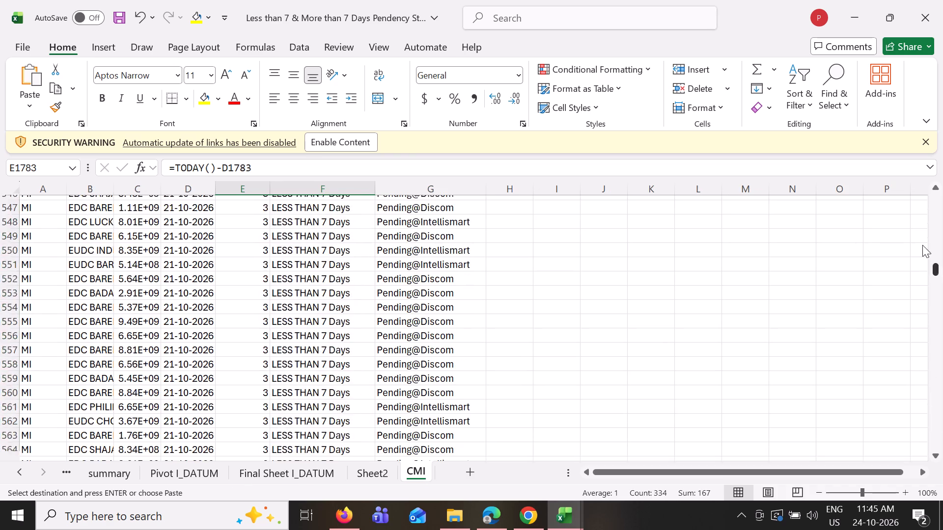
left_click_drag(922, 245, 915, 176)
left_click_drag(71, 218, 159, 227)
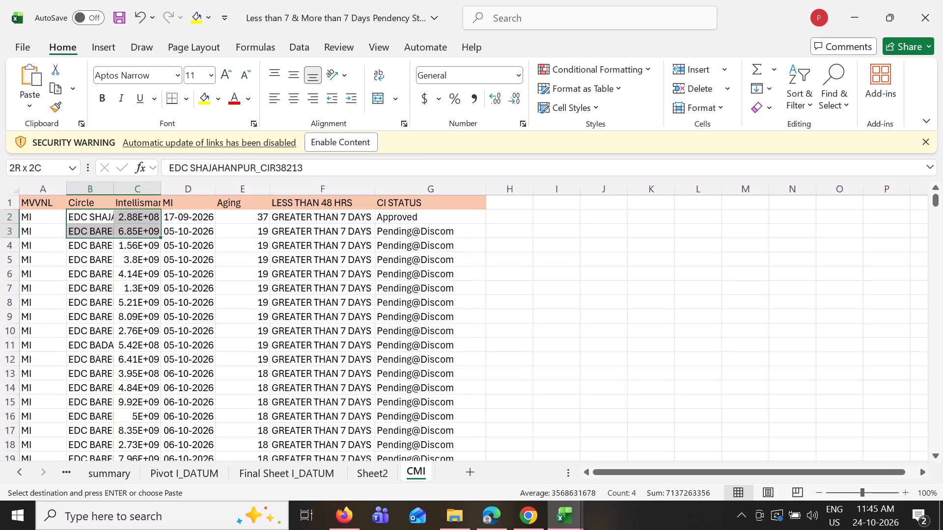
left_click_drag(159, 227, 178, 227)
key("ctrl+shift+Down")
key("Delete")
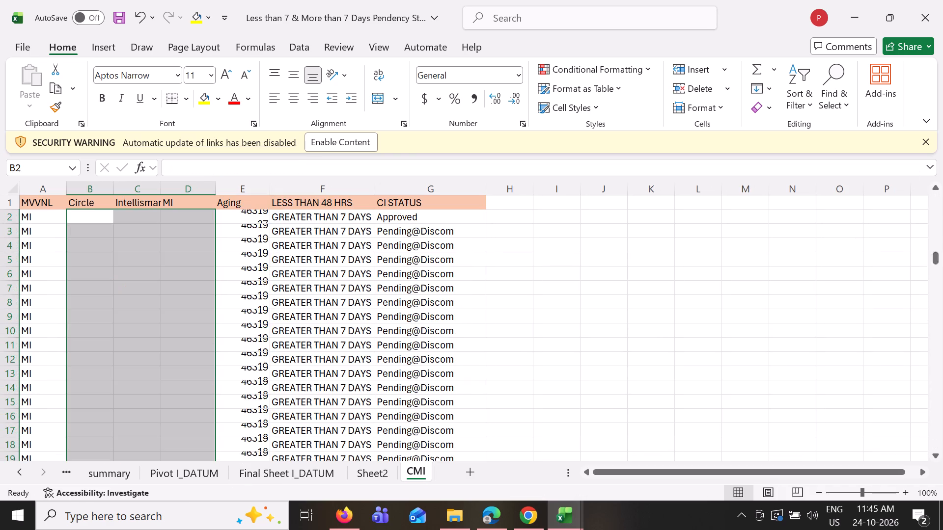
Copy all Circle, Intellismart code and MI date records from the QC JUNE'26 workbook's CMI sheet into this workbook's CMI sheet at B2.
left_click(574, 516)
left_click(734, 461)
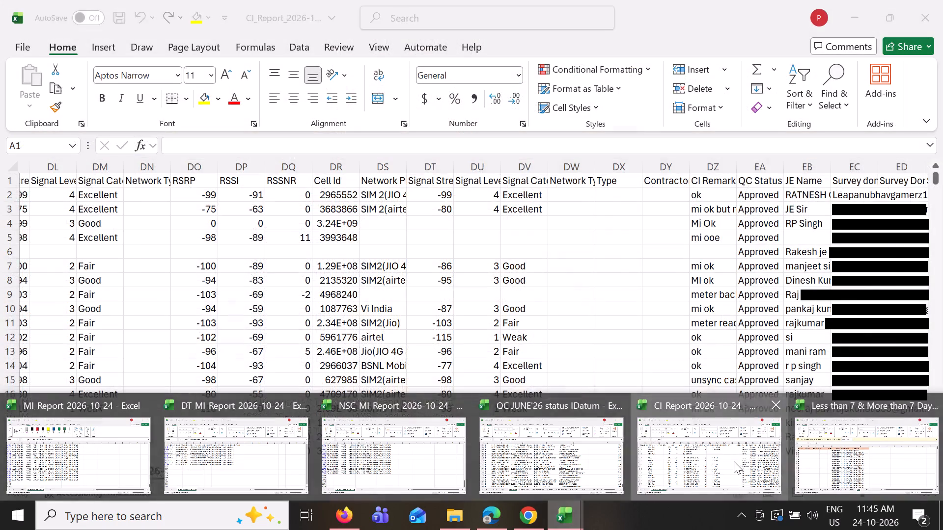
left_click(567, 519)
left_click(575, 453)
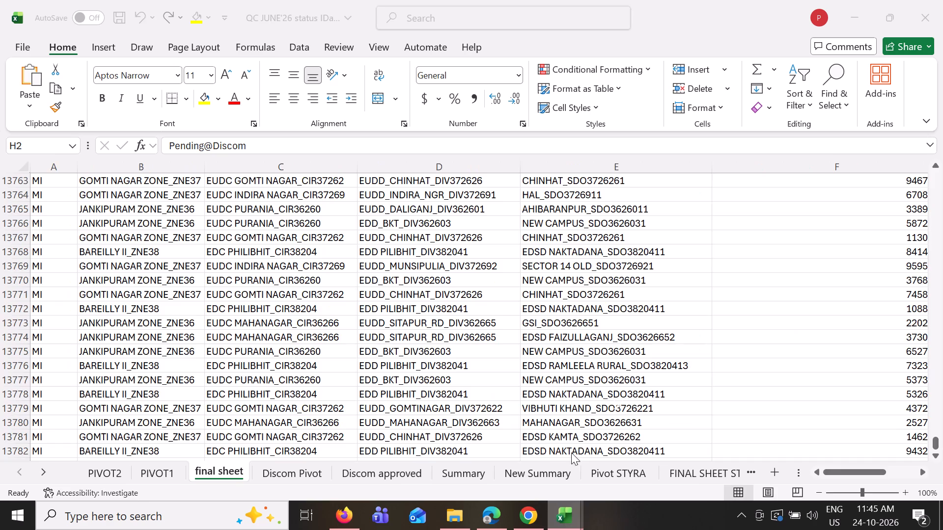
triple_click(52, 474)
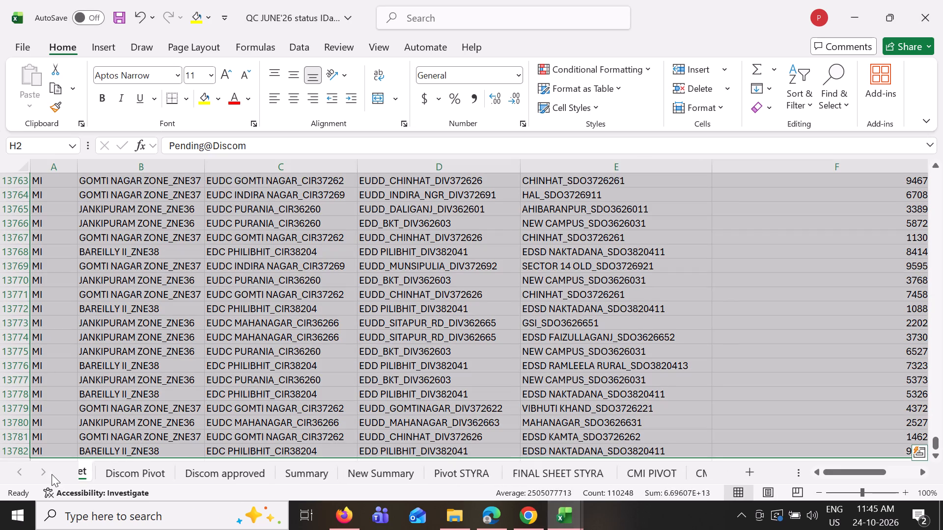
left_click(698, 476)
left_click_drag(116, 193, 176, 204)
key("ctrl+shift+l")
key("Down")
key("Up")
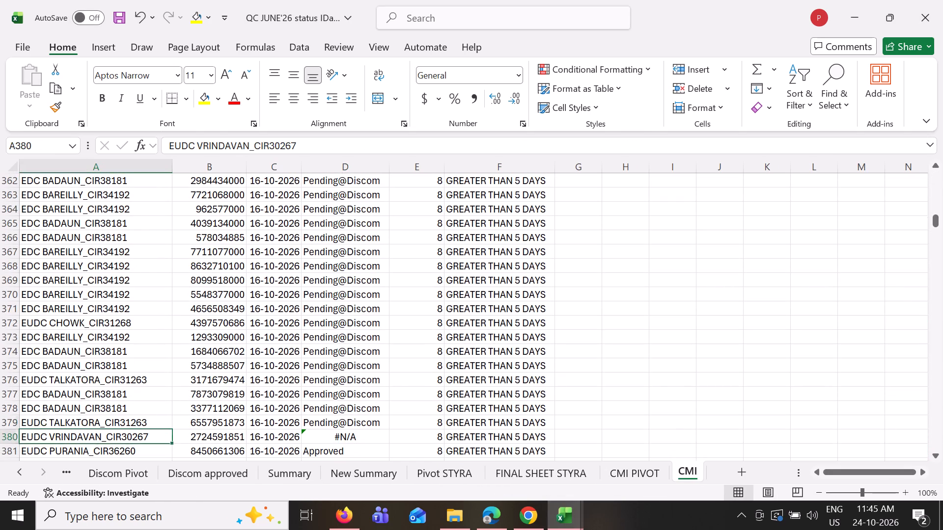
key("Up")
key("ctrl+Up")
key("Down")
key("shift+Right")
key("shift+Right")
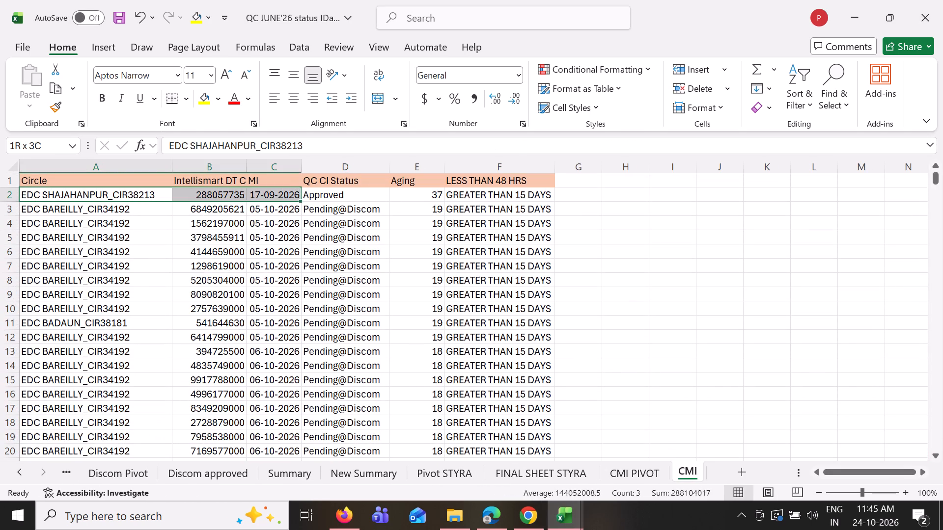
key("ctrl+shift+Down")
key("ctrl+c")
scroll(211, 242, "down", 2)
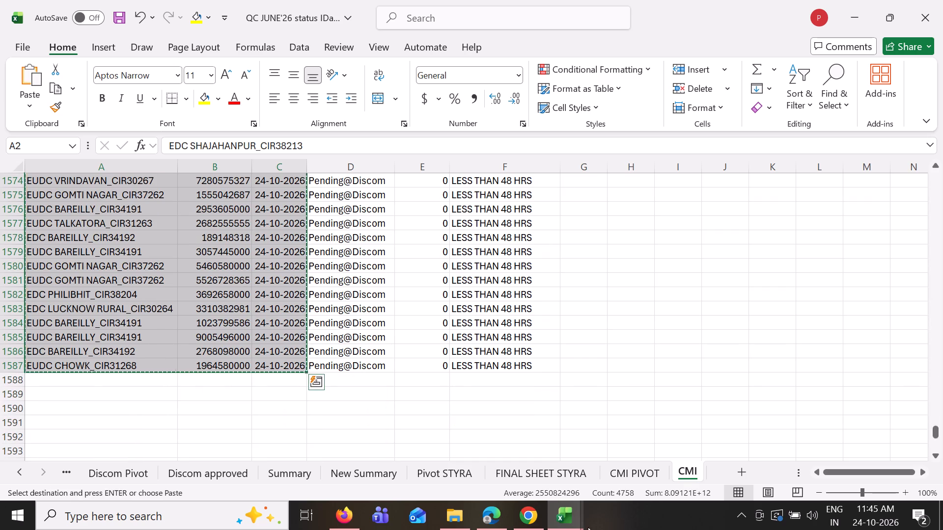
left_click(577, 519)
left_click(860, 460)
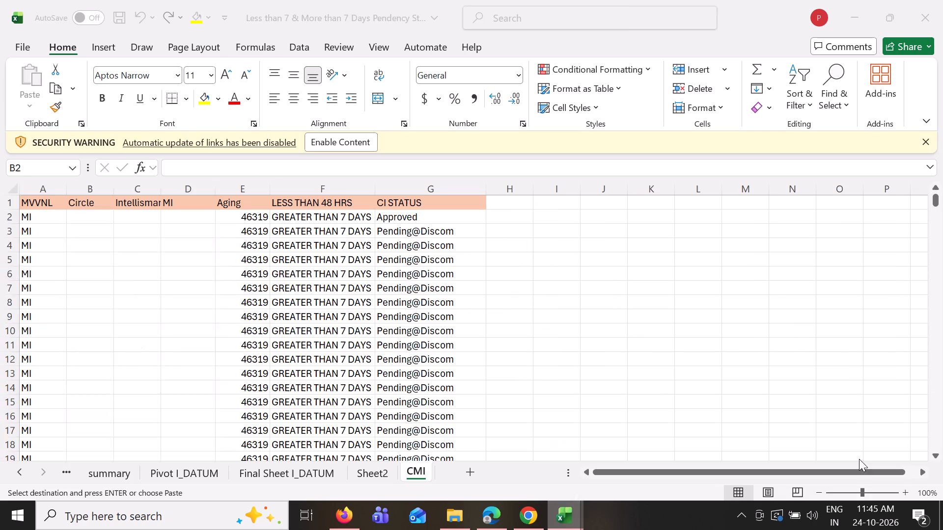
key("ctrl+v")
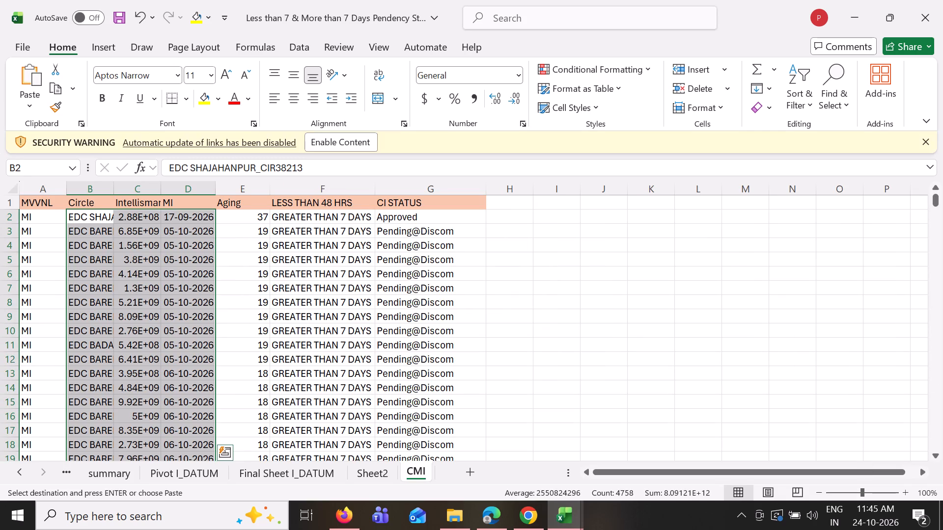
Copy the QC CI Status column from the QC JUNE'26 CMI sheet into CI STATUS at G2 of the pendency workbook's CMI sheet as values.
left_click(436, 216)
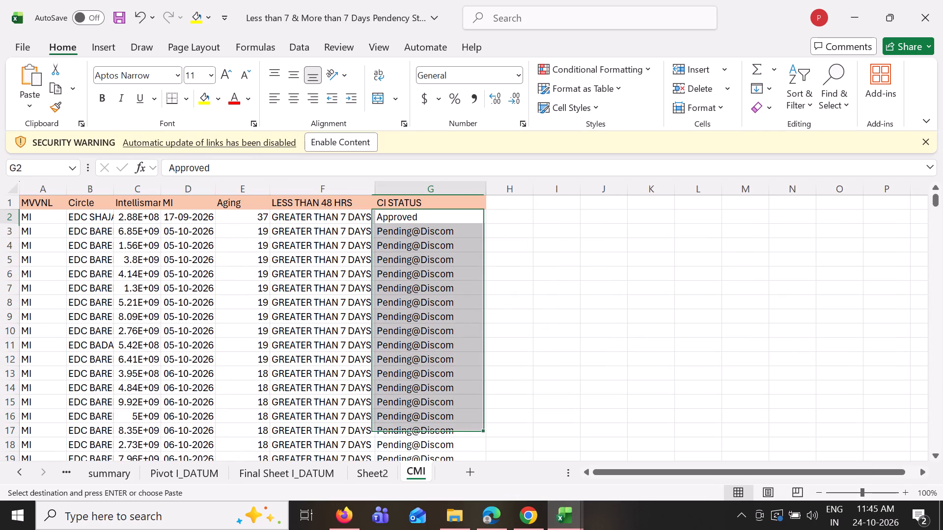
left_click(551, 512)
left_click(585, 460)
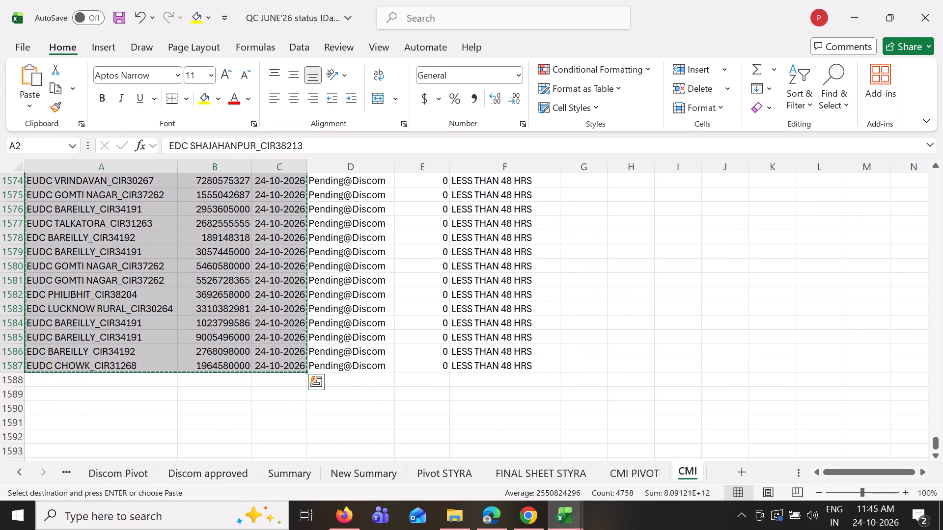
key("ctrl+Up")
key("Right")
key("Down")
key("Right")
key("Right")
key("ctrl+shift+Down")
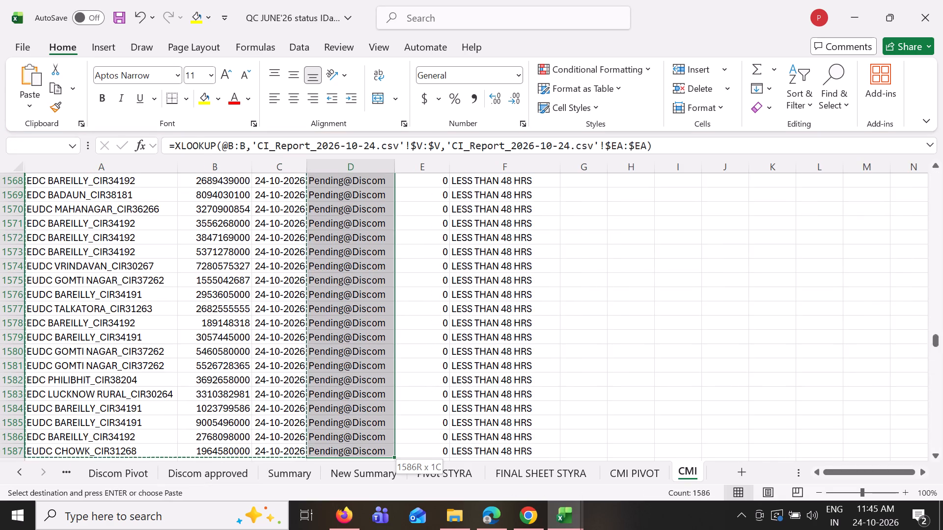
key("ctrl+c")
scroll(707, 395, "down", 3)
left_click(566, 519)
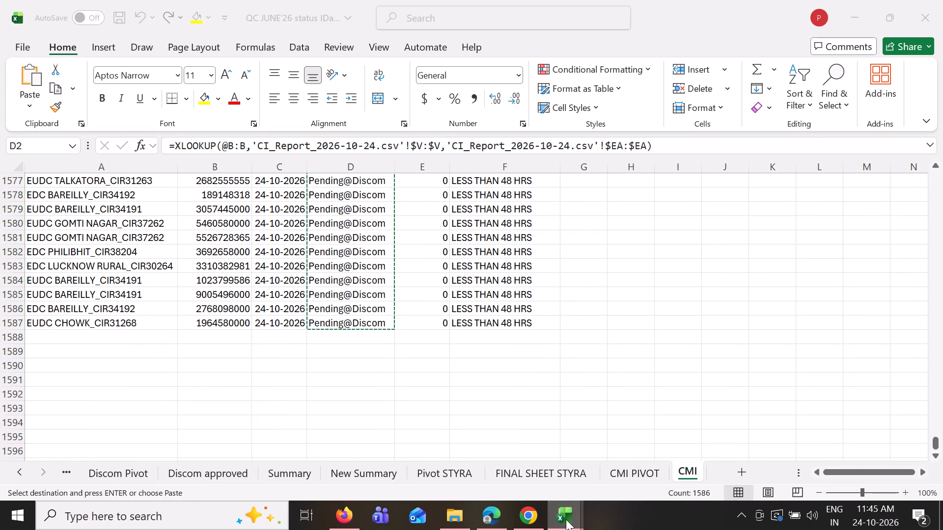
left_click(878, 427)
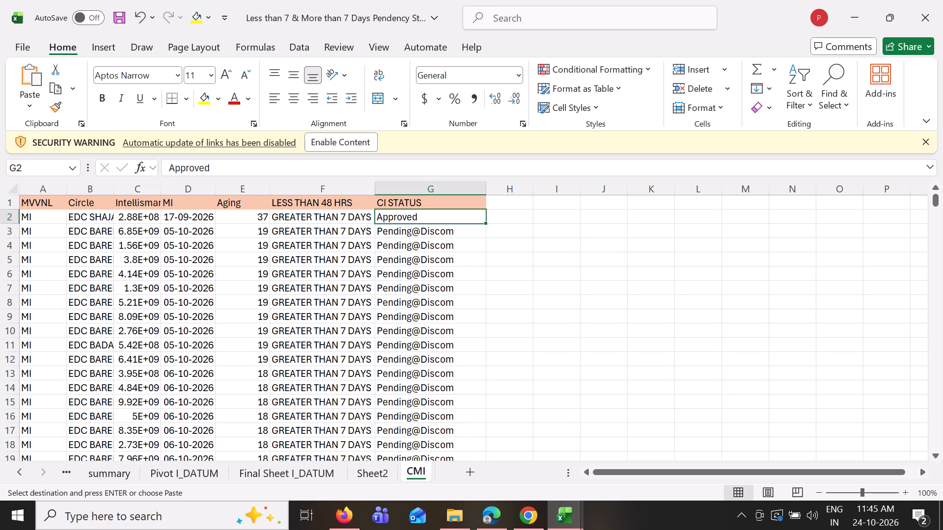
key("ctrl+v")
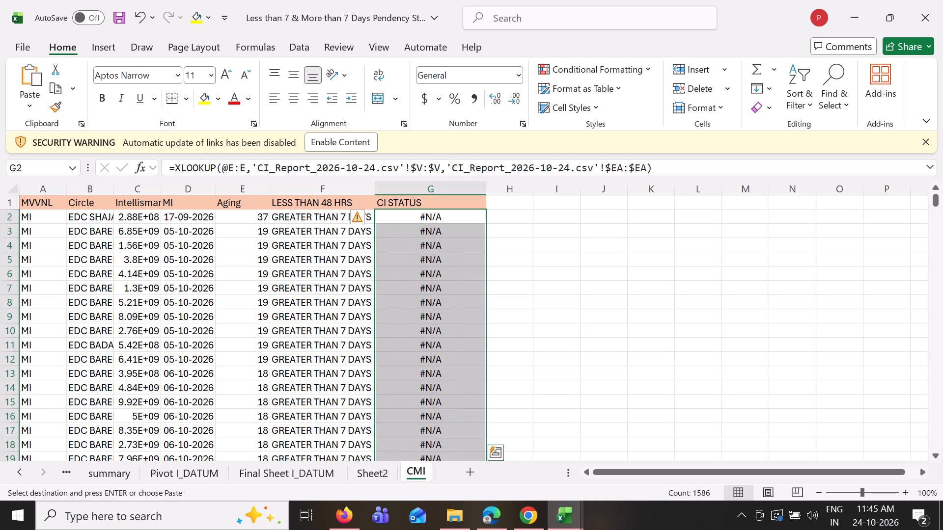
key("ctrl+z")
key("ctrl+shift+v")
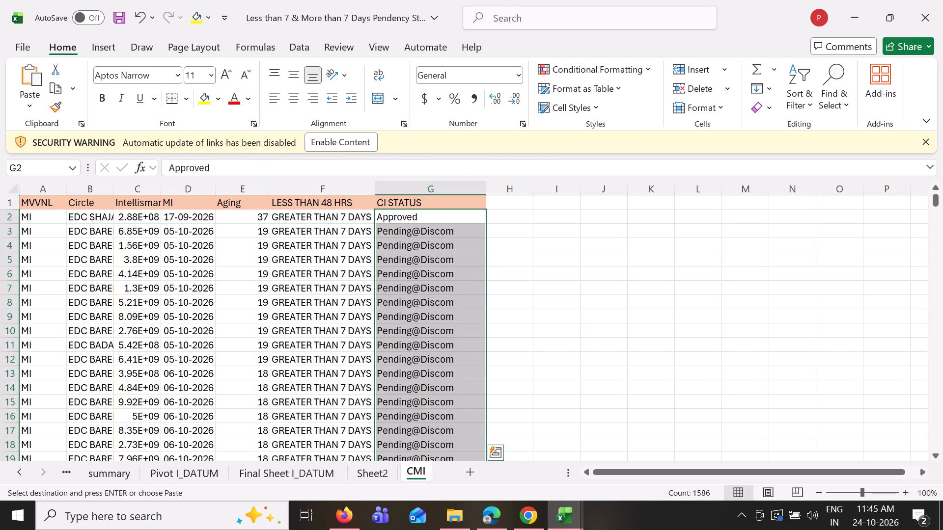
Format the MI date column D on the CMI sheet as Short Date.
left_click(339, 219)
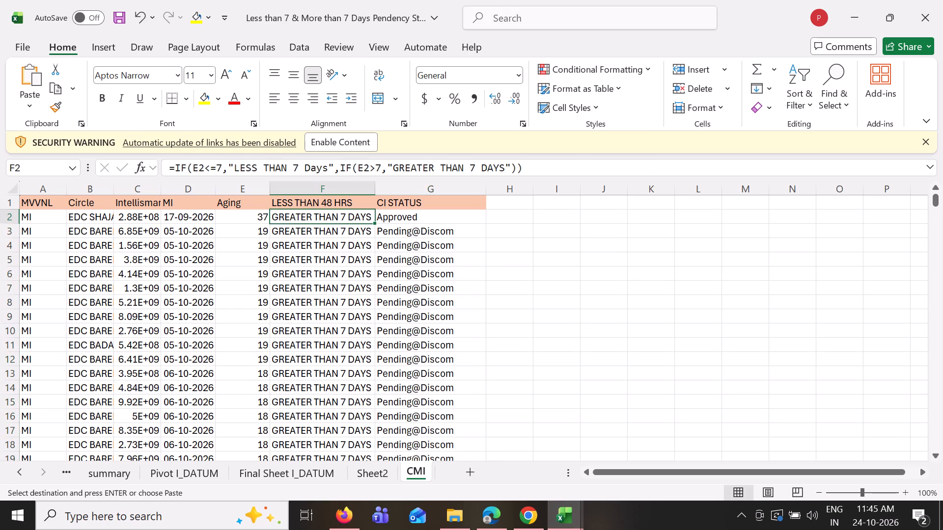
left_click(255, 219)
left_click(190, 219)
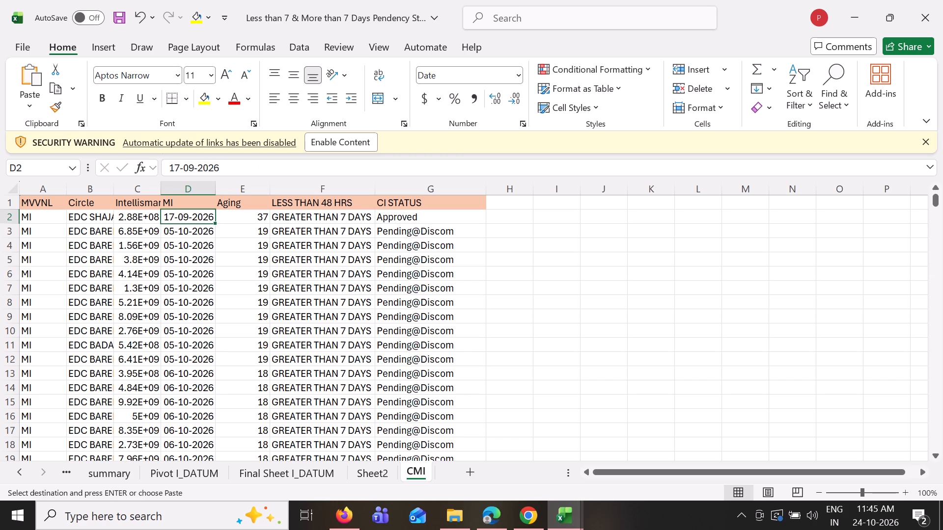
left_click(200, 189)
left_click(517, 75)
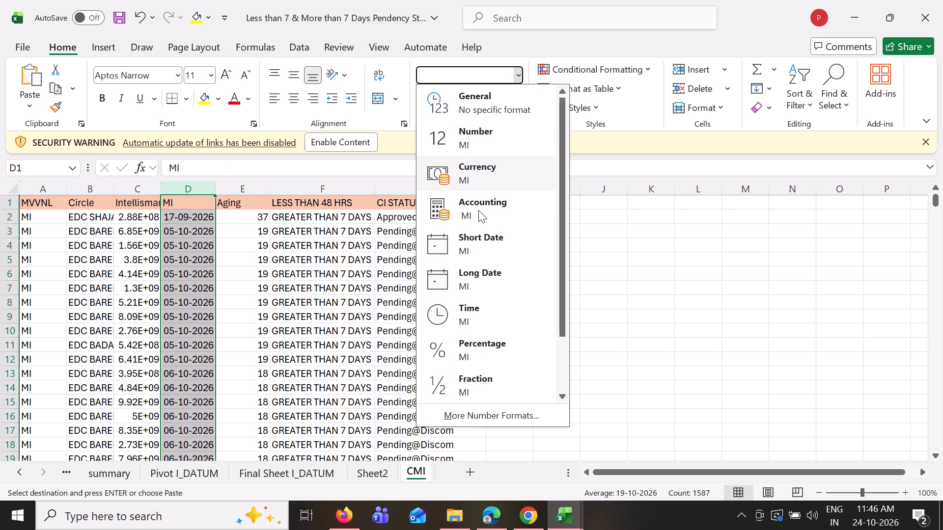
left_click(483, 247)
Delete the leftover Aging, LESS THAN 48 HRS and CI STATUS entries below the last record, from row 1588 down, on the CMI sheet.
left_click(194, 224)
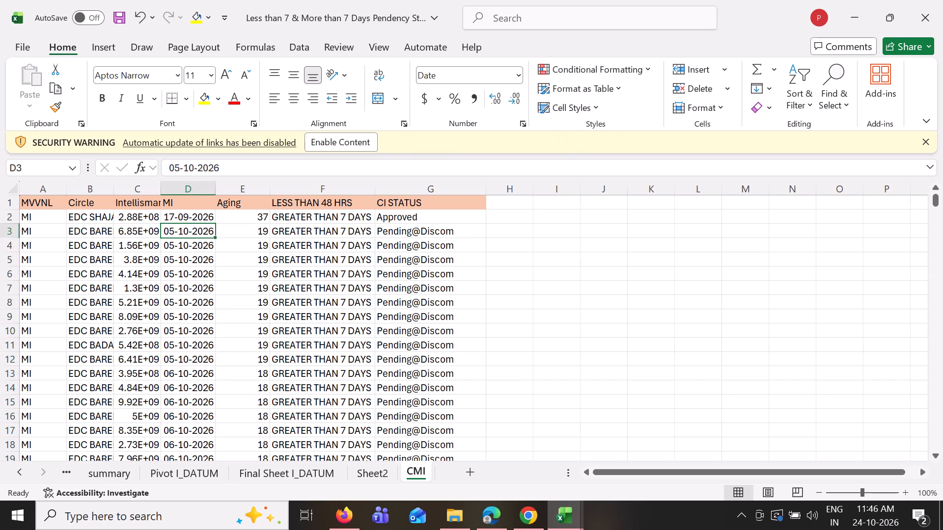
key("ctrl+Down")
key("Right")
key("Down")
key("ctrl+shift+Right")
key("ctrl+shift+Down")
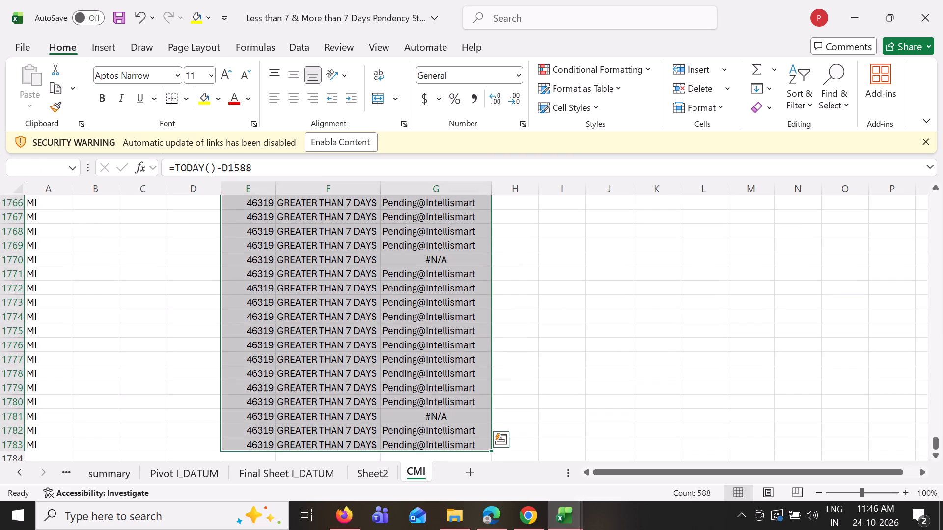
key("Delete")
Refresh the Sheet2 pivot table so it reflects the updated CMI data.
left_click(371, 482)
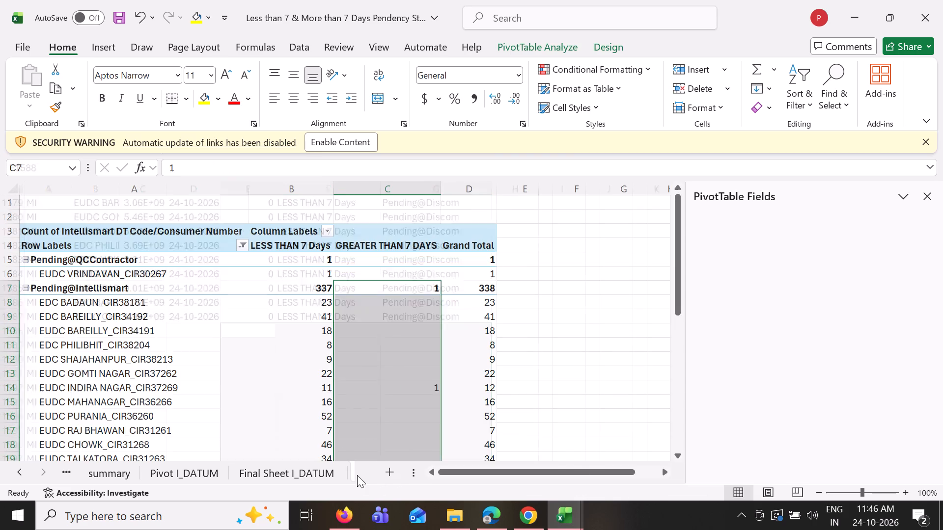
right_click(323, 334)
left_click(432, 116)
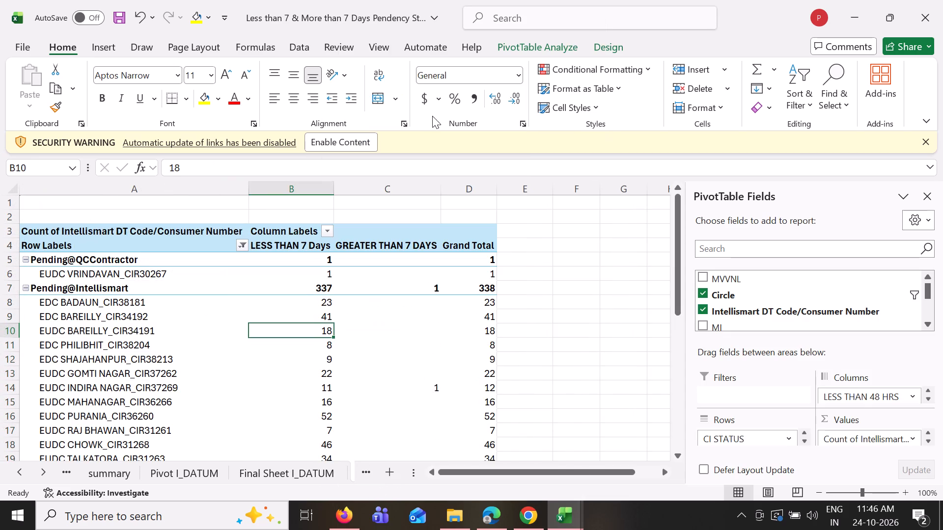
scroll(391, 253, "down", 4)
scroll(395, 252, "up", 4)
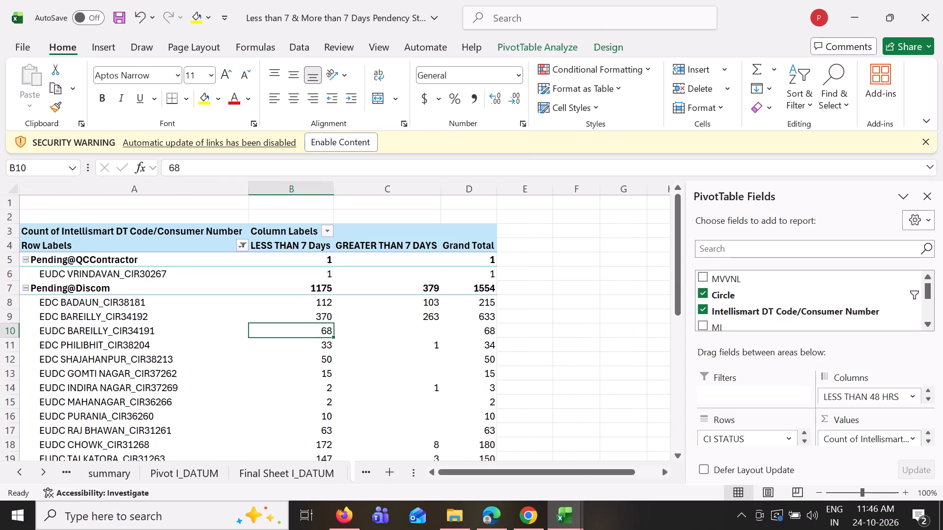
Copy the pivot's LESS THAN 7 Days counts from Pending@Discom through Grand Total into the summary's CMI column at F32 as values.
left_click(322, 289)
key("ctrl+shift+Down")
key("ctrl+c")
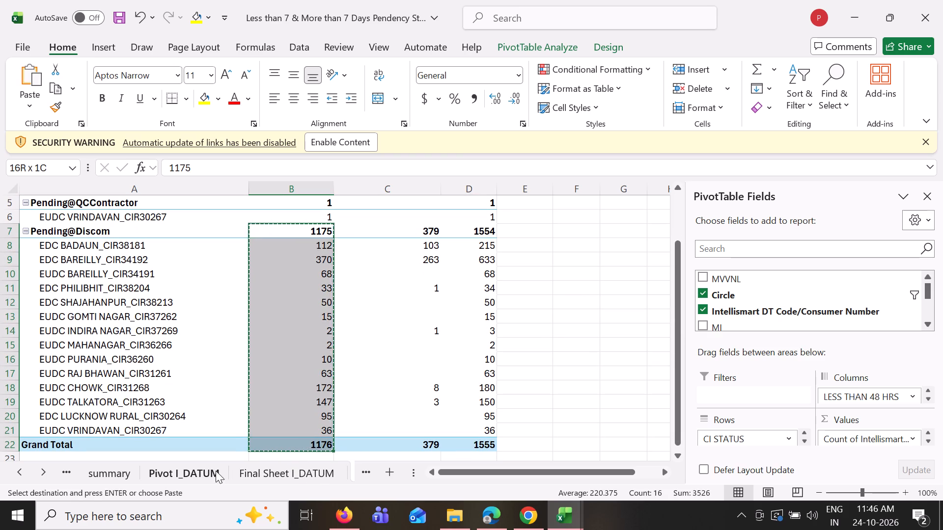
left_click(116, 477)
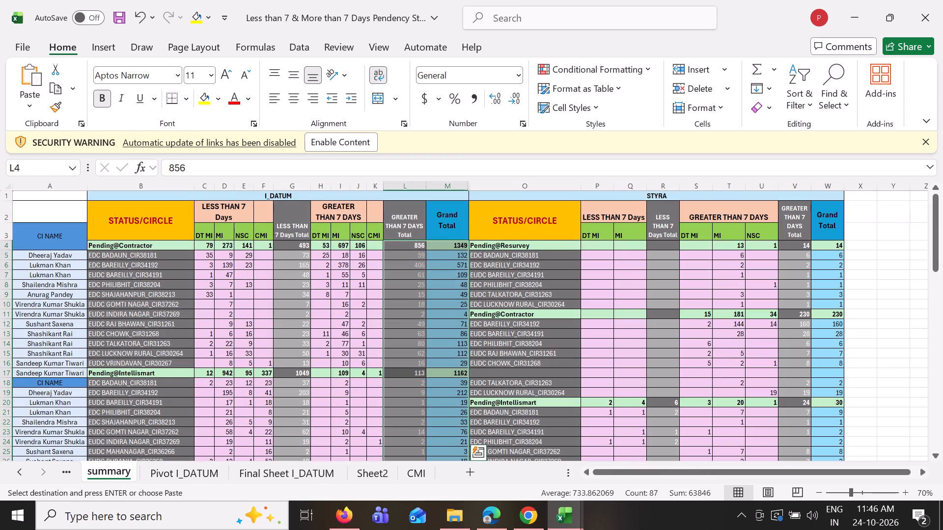
scroll(275, 381, "down", 6)
left_click(267, 338)
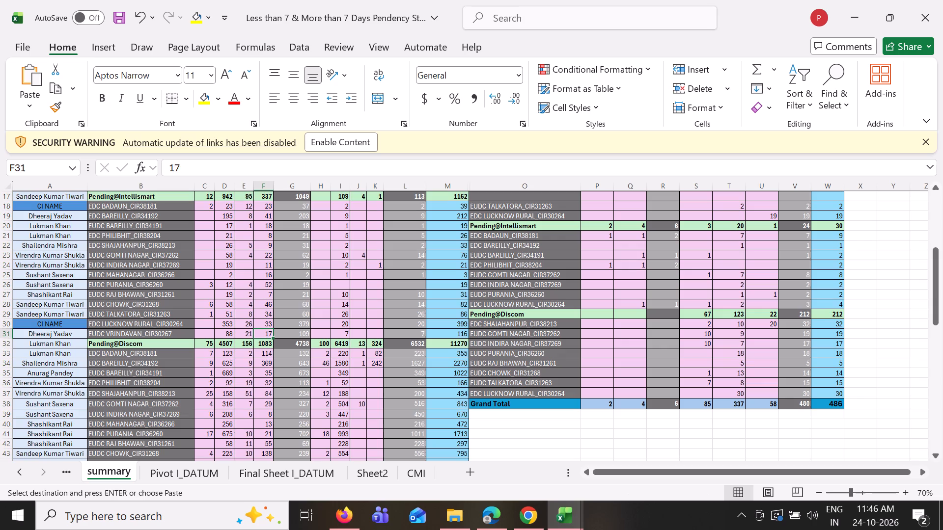
left_click(269, 345)
key("ctrl+shift+v")
scroll(305, 358, "down", 6)
scroll(308, 349, "up", 5)
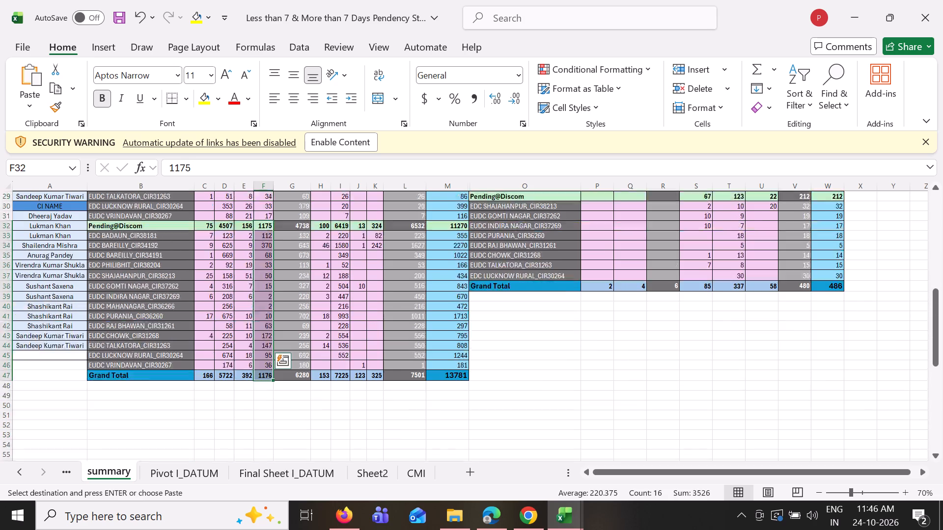
Clear the LESS THAN 7 Days CMI counts for the Pending@Intellismart block, F17:F31, on the summary sheet.
scroll(308, 343, "up", 1)
scroll(274, 242, "up", 2)
left_click_drag(265, 253, 273, 358)
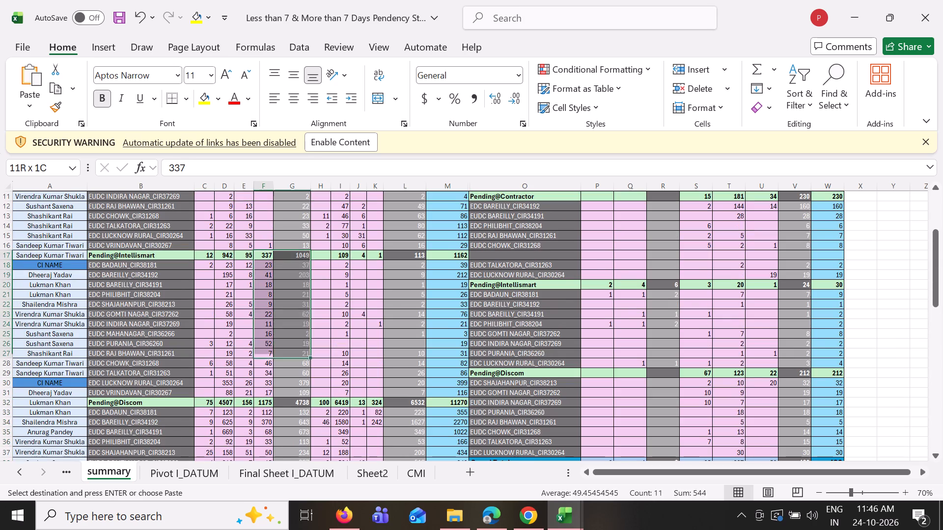
left_click_drag(273, 358, 265, 395)
key("Delete")
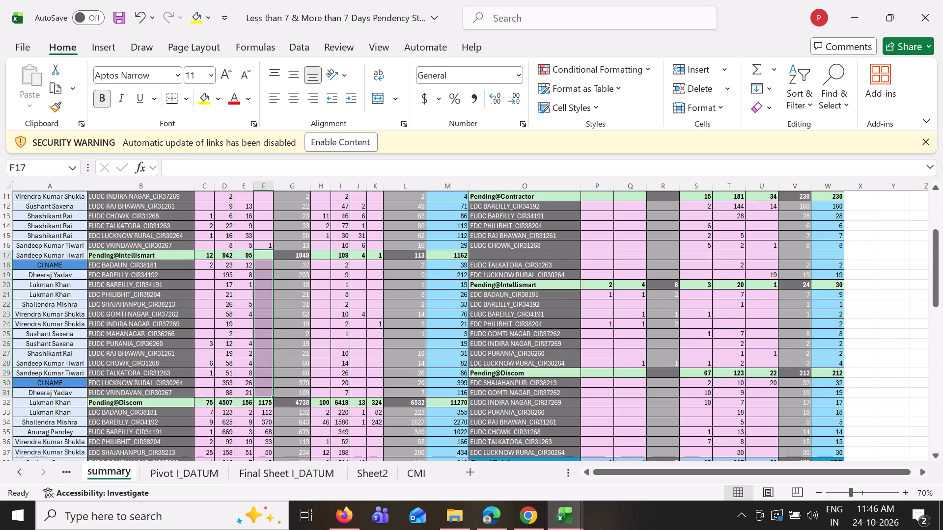
Copy the Sheet2 pivot's GREATER THAN 7 DAYS counts from Pending@Discom through Grand Total into the summary at K32 as values.
scroll(314, 313, "up", 10)
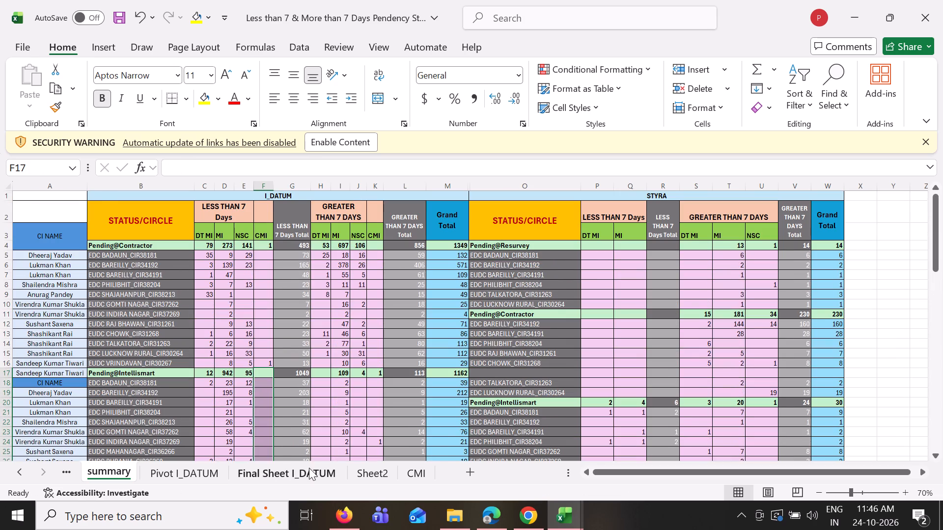
left_click(354, 466)
left_click_drag(426, 234, 418, 450)
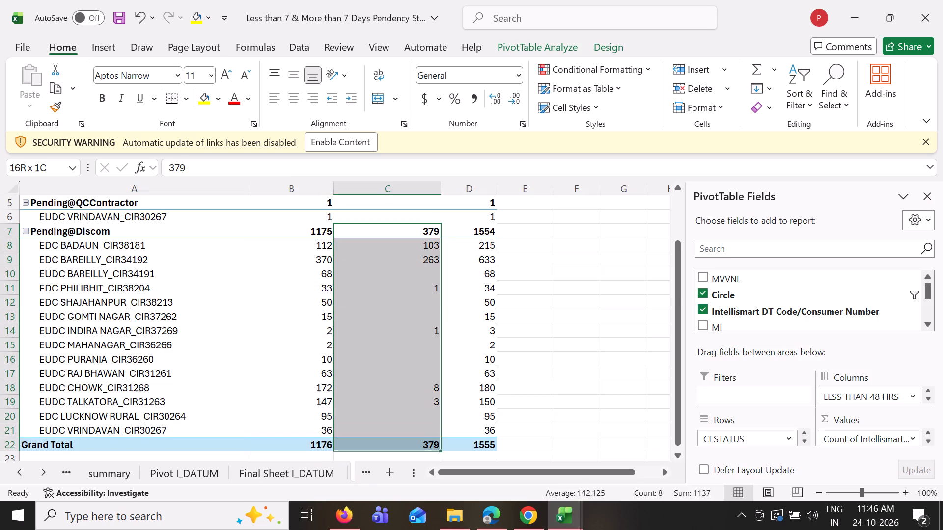
left_click_drag(418, 450, 423, 447)
key("ctrl+c")
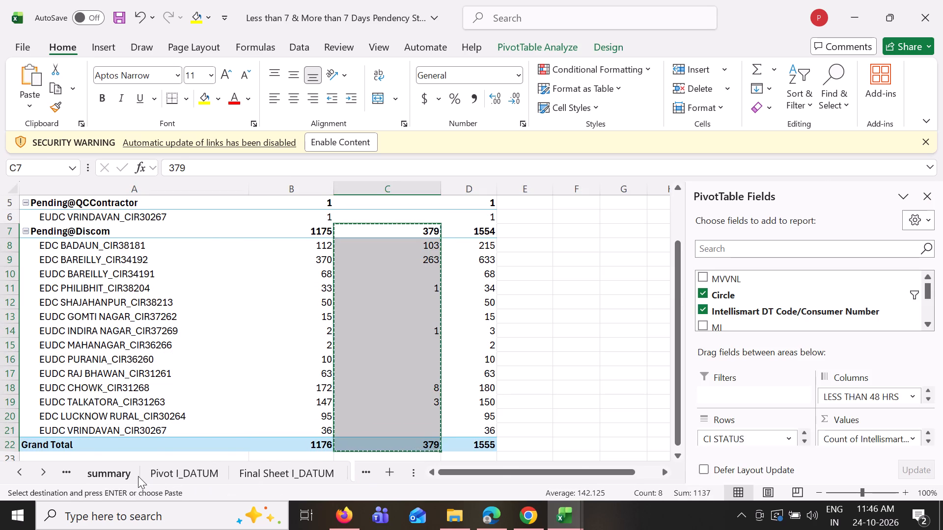
left_click(127, 475)
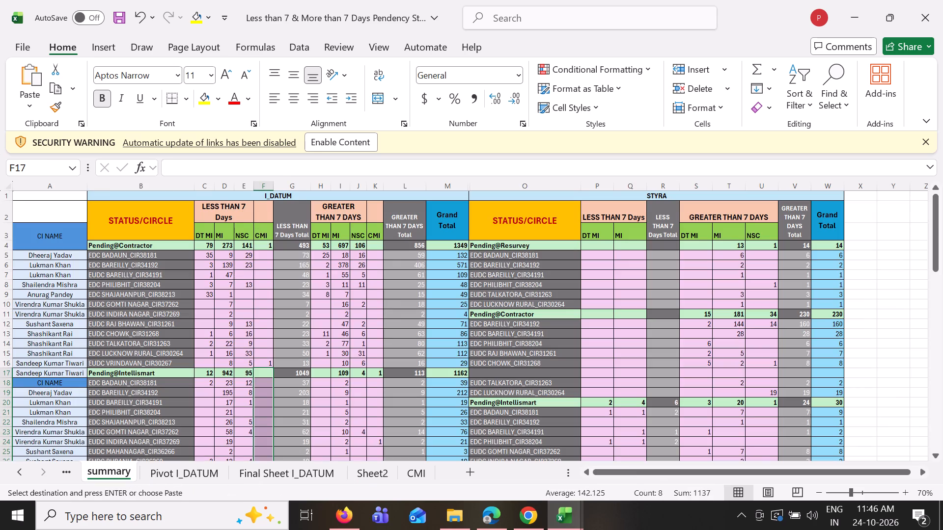
left_click(379, 374)
scroll(390, 379, "down", 6)
left_click(373, 346)
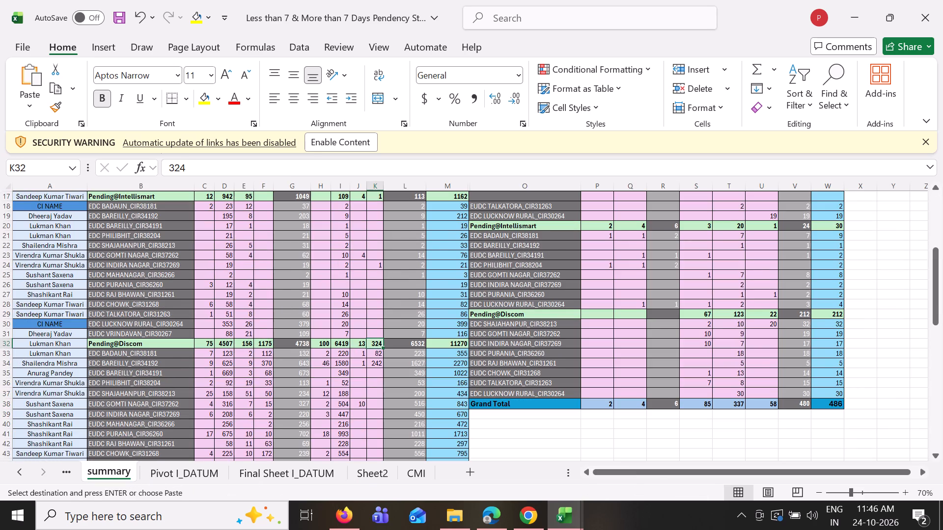
key("ctrl+shift+v")
scroll(423, 308, "up", 5)
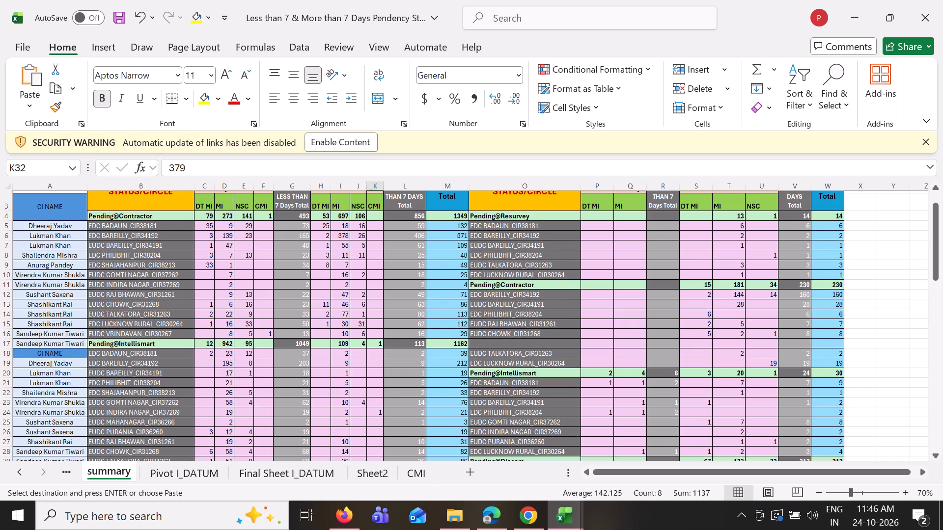
Clear the GREATER THAN 7 DAYS CMI counts in the Pending@Intellismart block, cells K17 and K24, on the summary sheet.
left_click(371, 346)
key("Delete")
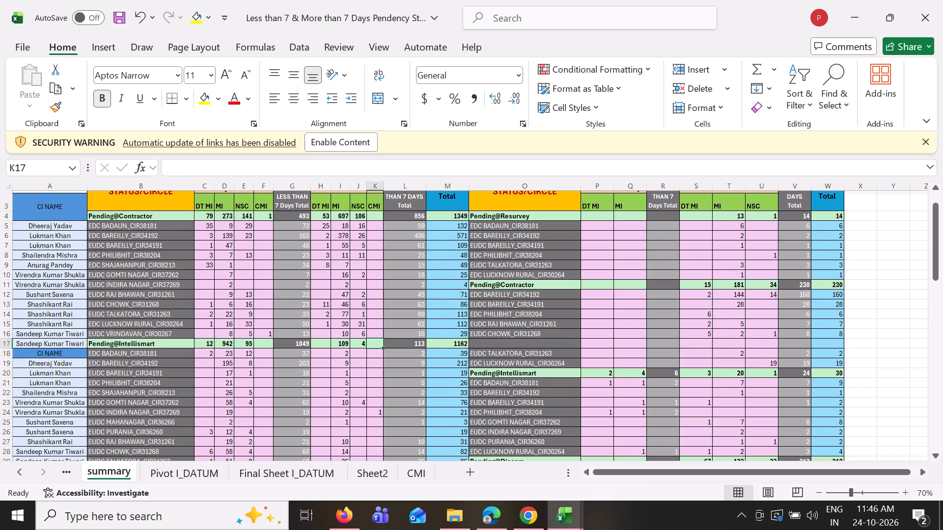
scroll(396, 347, "down", 5)
left_click(376, 265)
key("Delete")
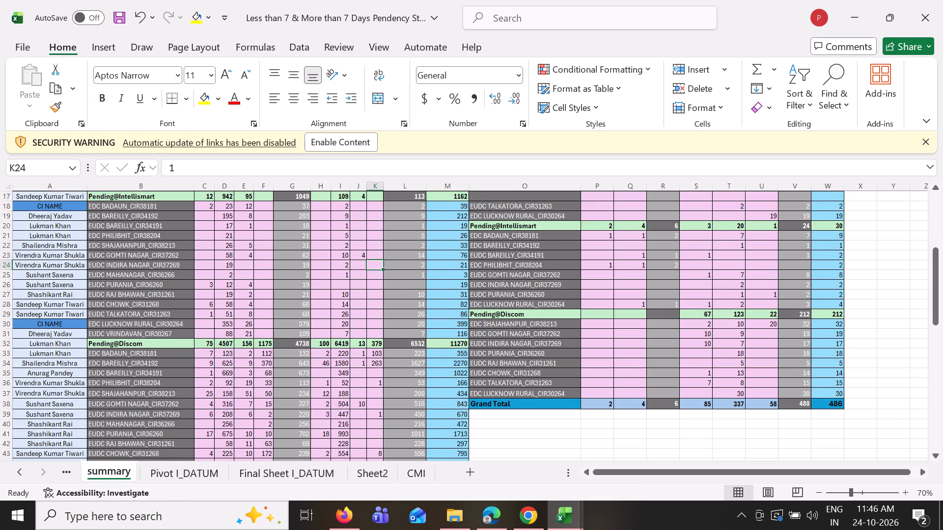
Check the combined CMI grand totals in F47 and K47 of the summary against the Sheet2 pivot's grand total.
left_click(369, 471)
left_click(313, 474)
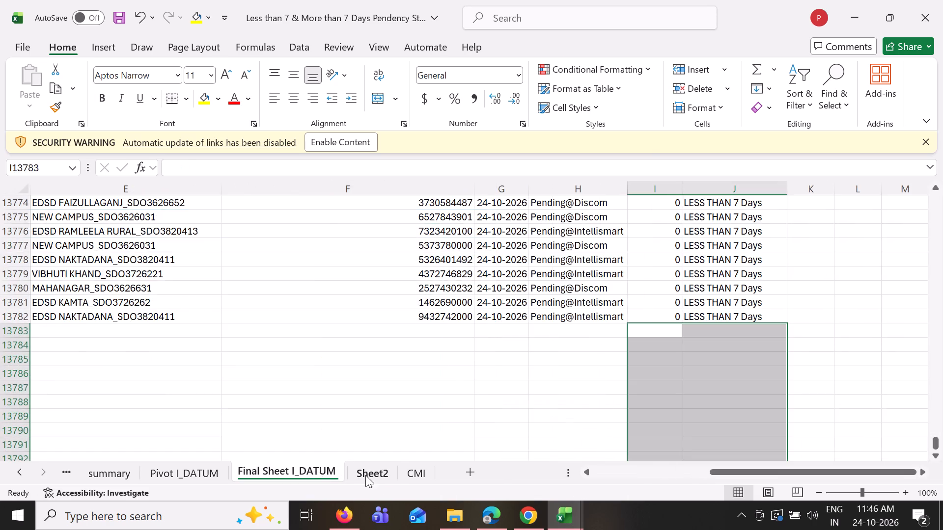
left_click(365, 475)
scroll(442, 342, "up", 4)
scroll(401, 333, "down", 6)
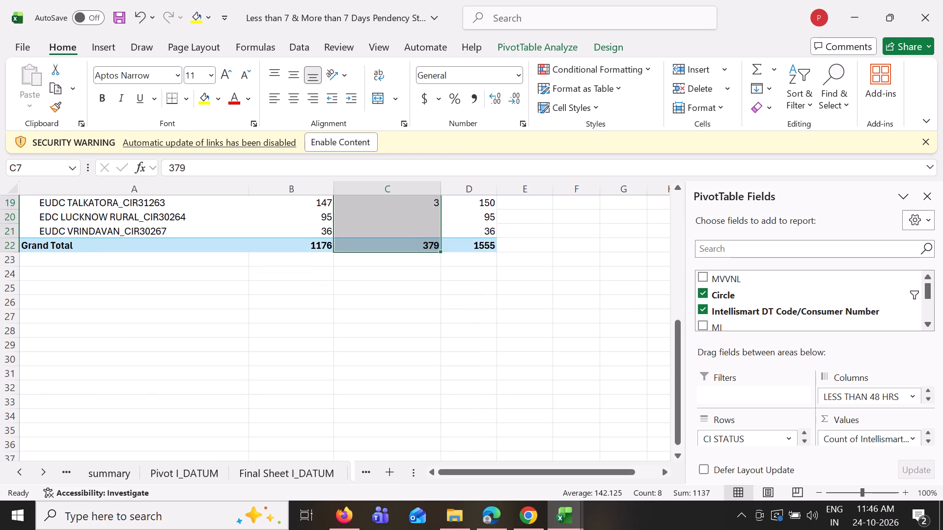
scroll(405, 324, "up", 9)
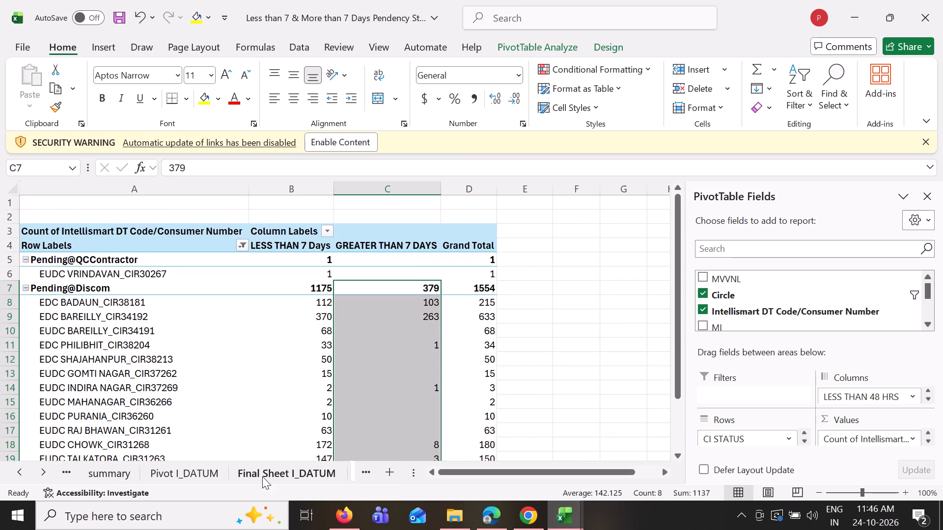
left_click(262, 475)
left_click(209, 474)
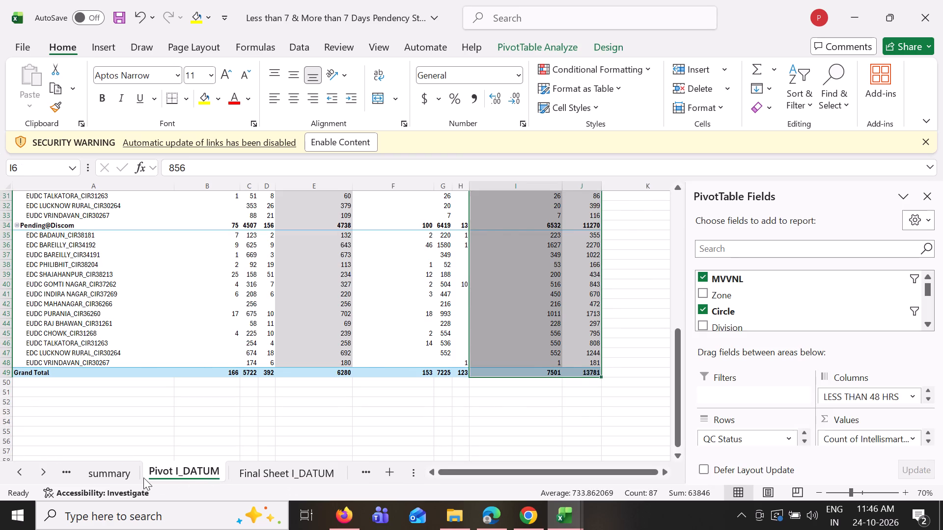
left_click(136, 475)
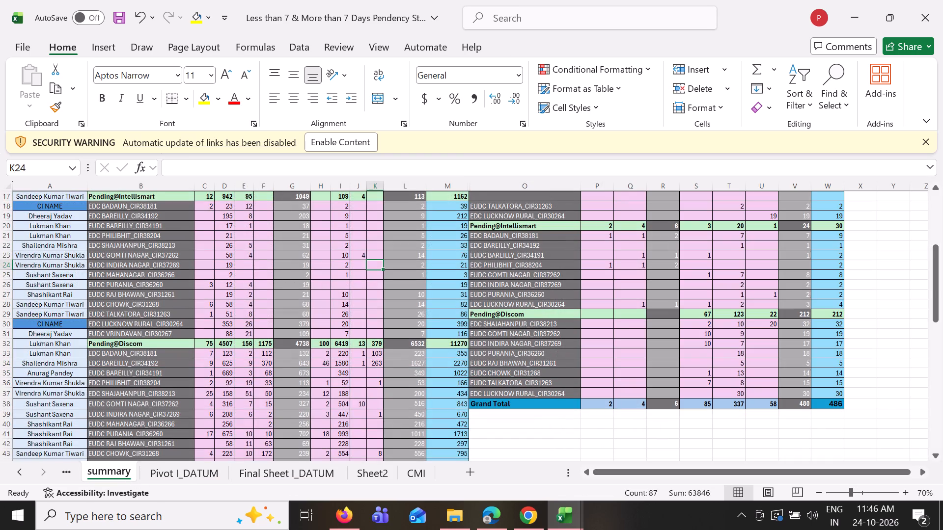
scroll(369, 315, "down", 6)
left_click(260, 315)
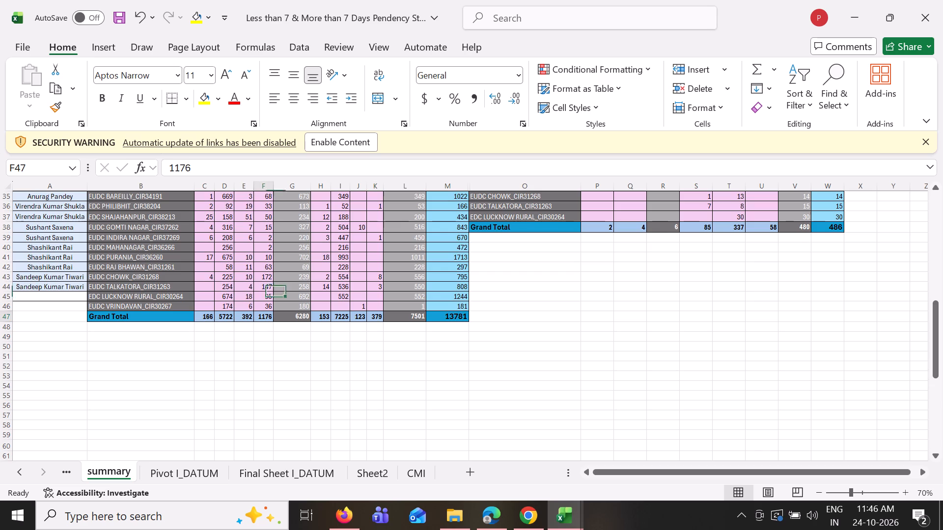
left_click(374, 317, "ctrl")
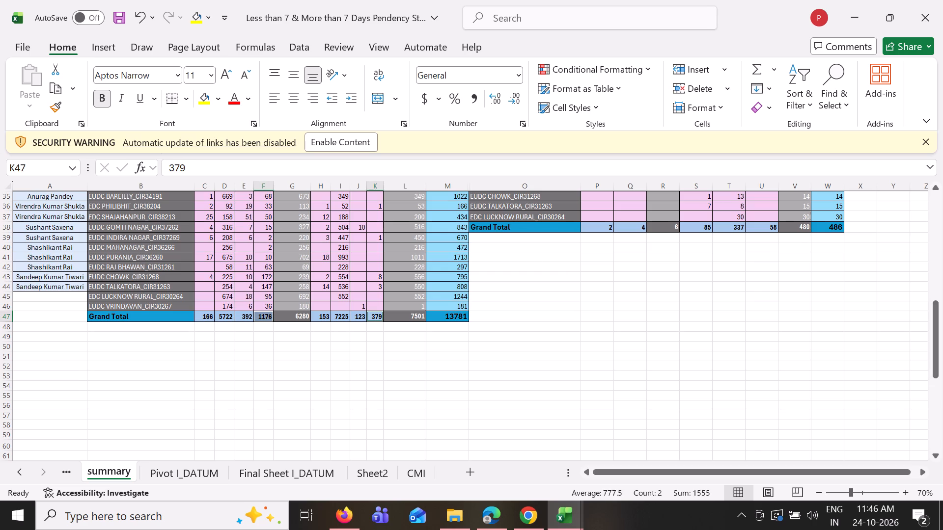
scroll(353, 368, "up", 12)
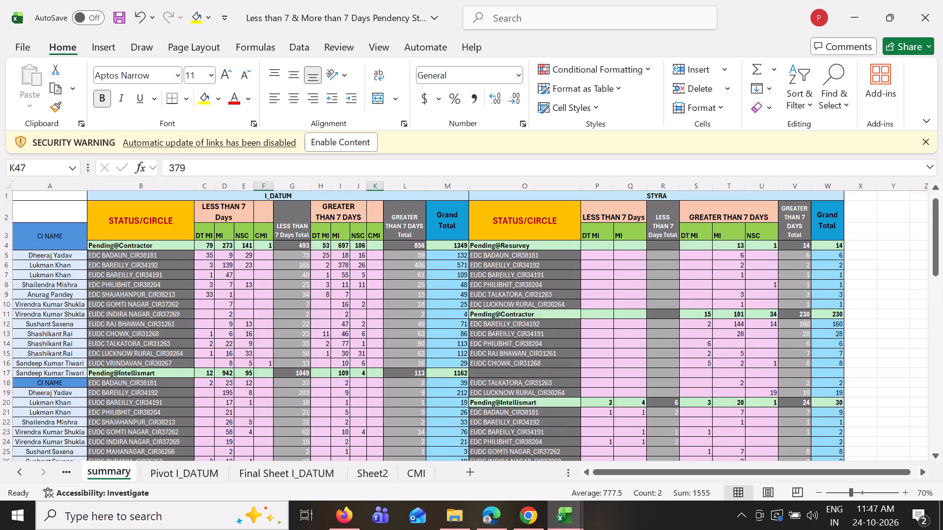
scroll(354, 362, "up", 1)
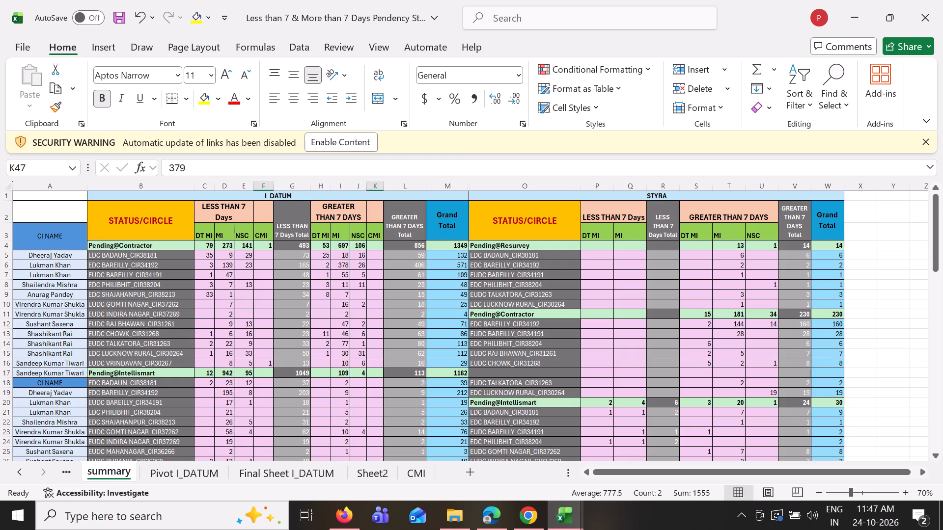
Check the sum of the summary's CMI counts for Pending@Discom in F32, Pending@Contractor in F4 and the K47 grand total.
scroll(274, 297, "down", 14)
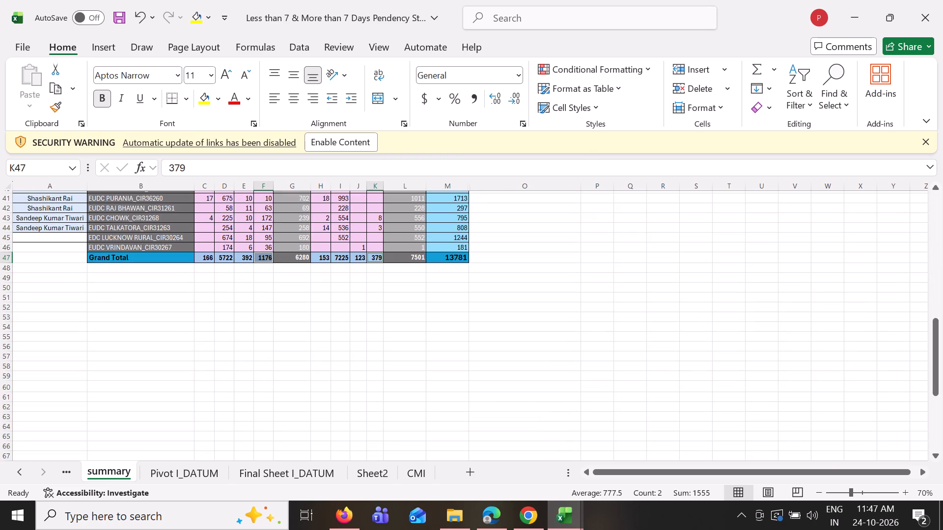
scroll(278, 261, "up", 4)
left_click(268, 222)
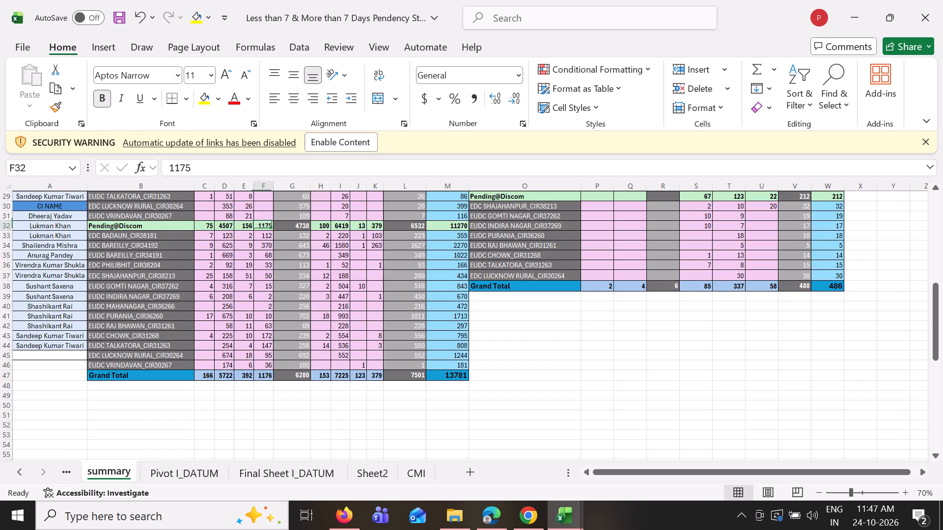
scroll(291, 233, "up", 11)
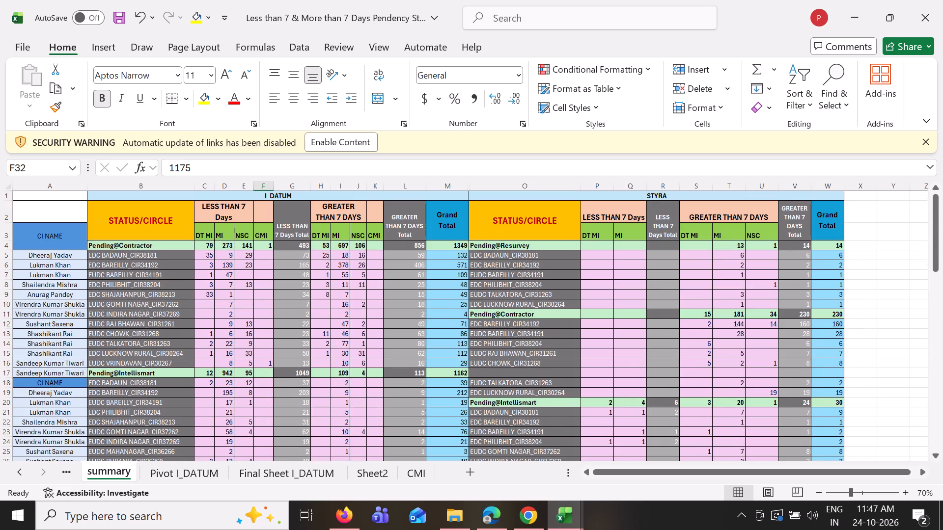
left_click(273, 245, "ctrl")
scroll(318, 297, "down", 7)
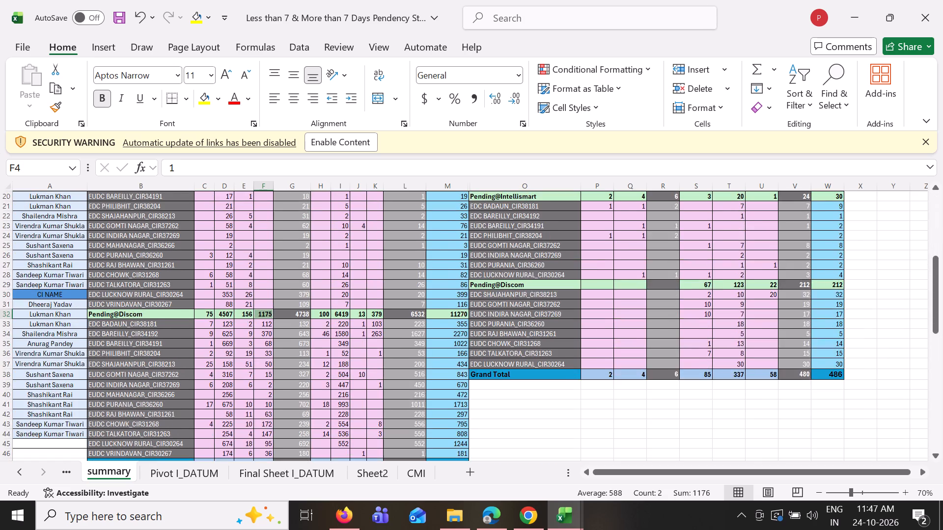
scroll(320, 299, "down", 6)
left_click(377, 287, "ctrl")
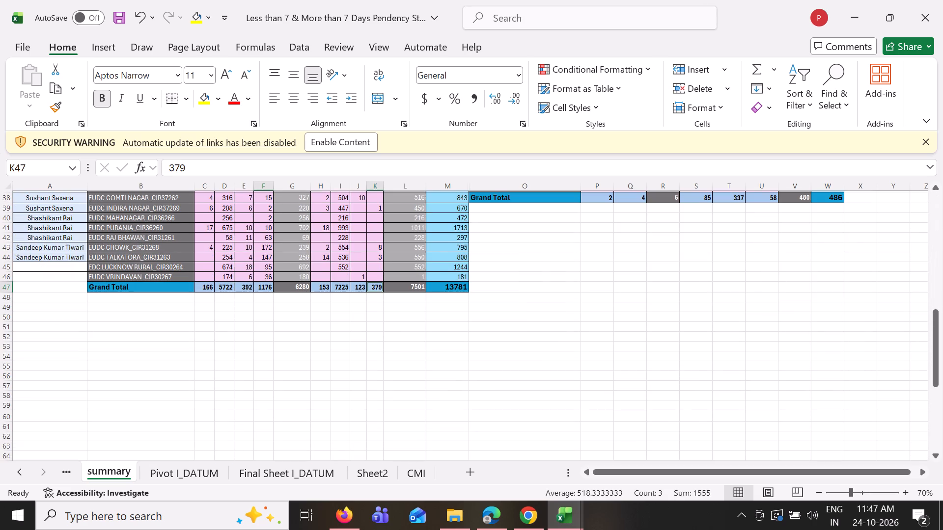
Review the Sheet2 pivot totals and the source records on the CMI sheet from the last record up to the header.
left_click(373, 476)
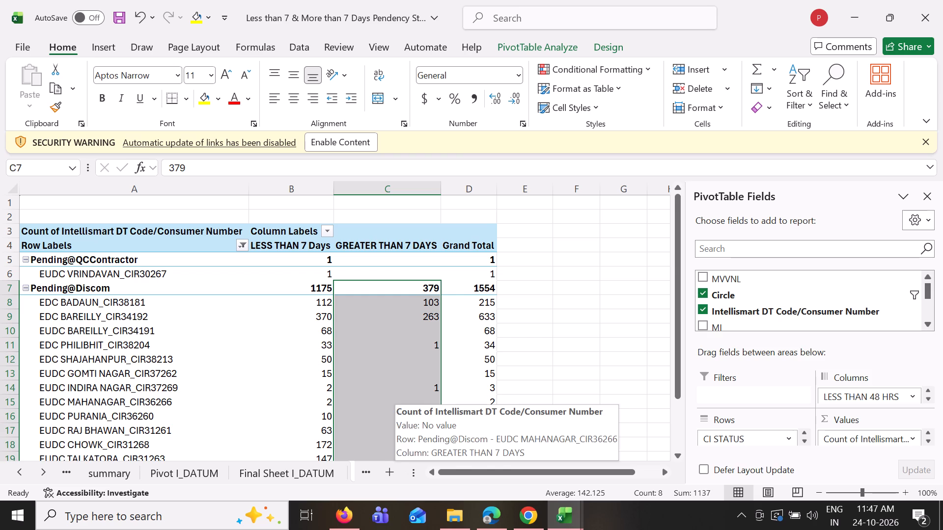
scroll(406, 384, "down", 6)
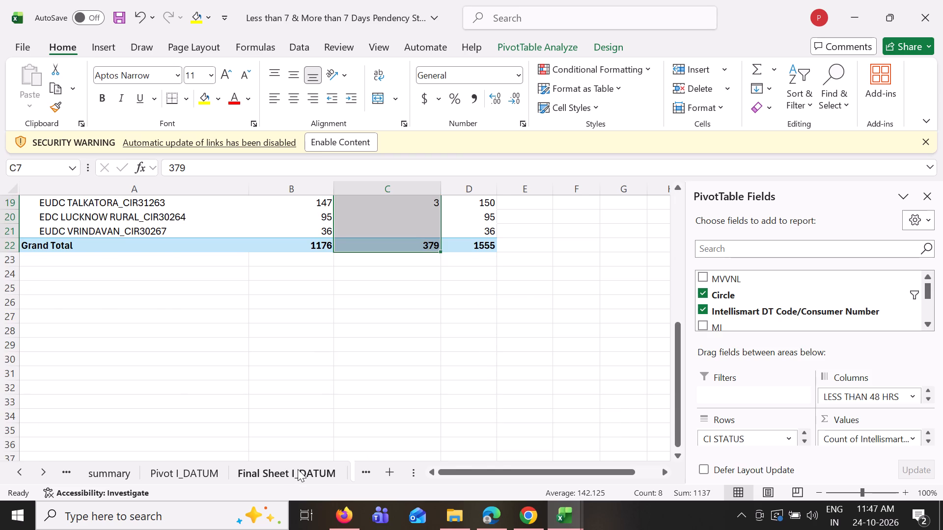
left_click(298, 469)
left_click(393, 474)
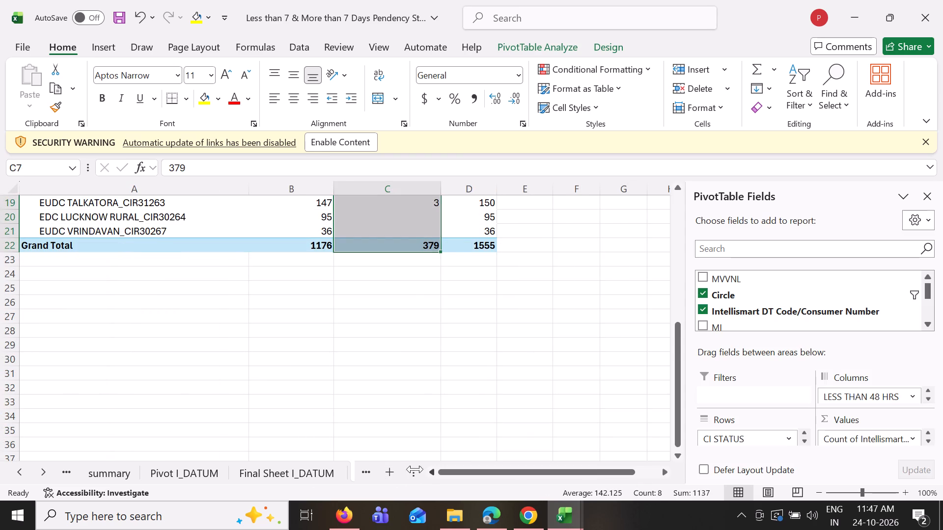
double_click(41, 475)
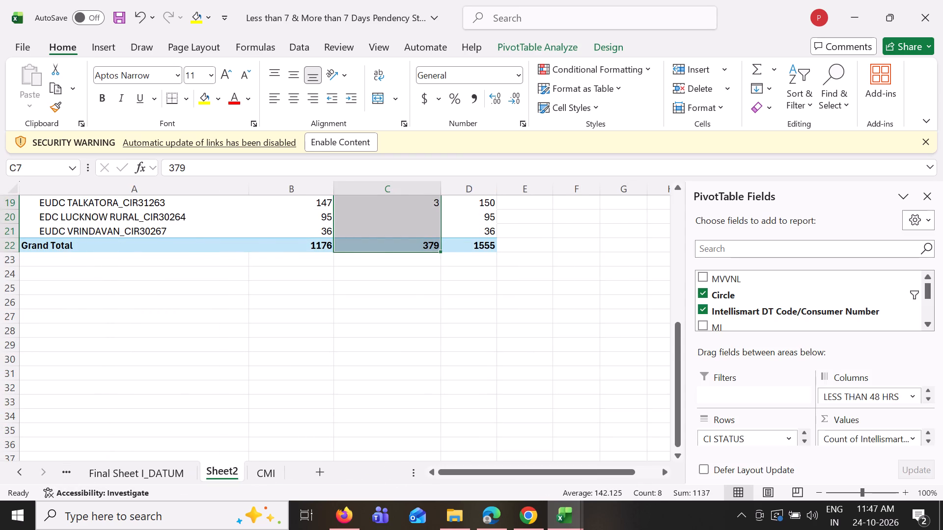
left_click(266, 480)
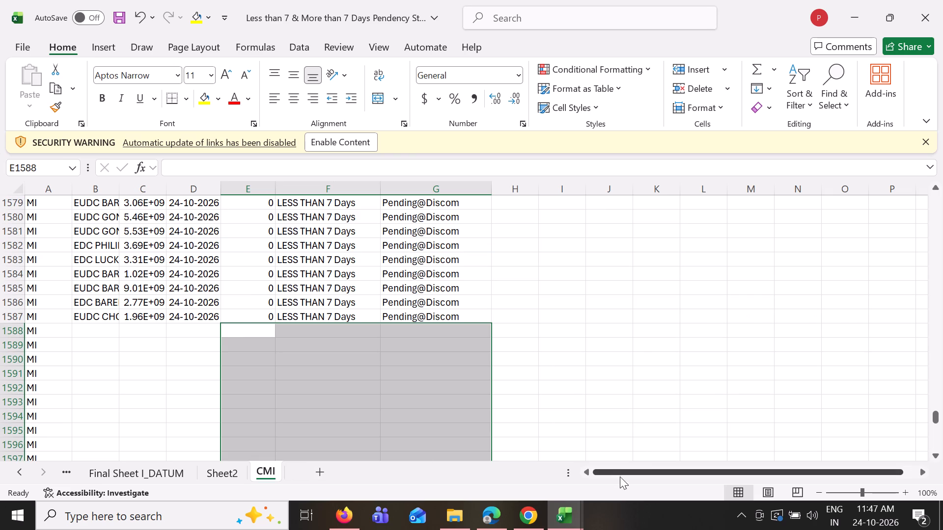
left_click_drag(618, 475, 539, 475)
left_click_drag(930, 418, 900, 278)
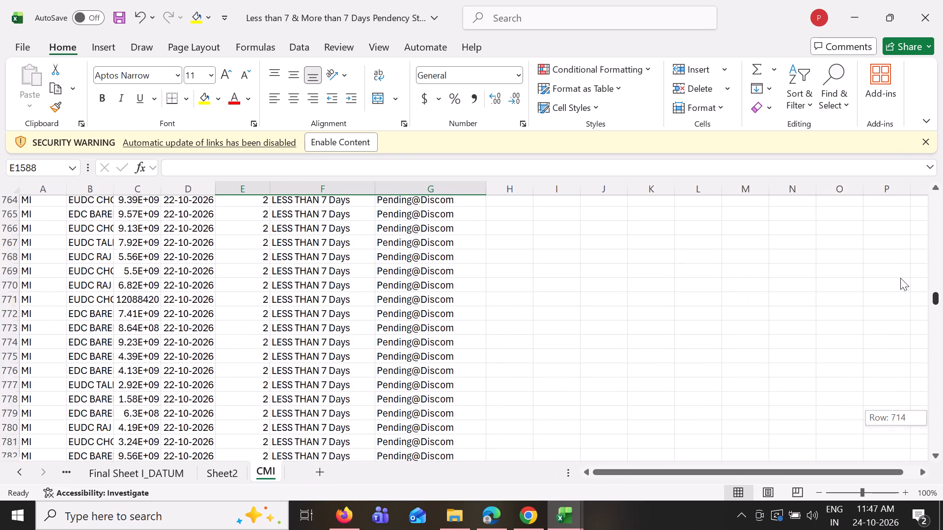
left_click_drag(900, 278, 897, 150)
Open the Row Labels filter of the Sheet2 pivot table.
left_click(218, 476)
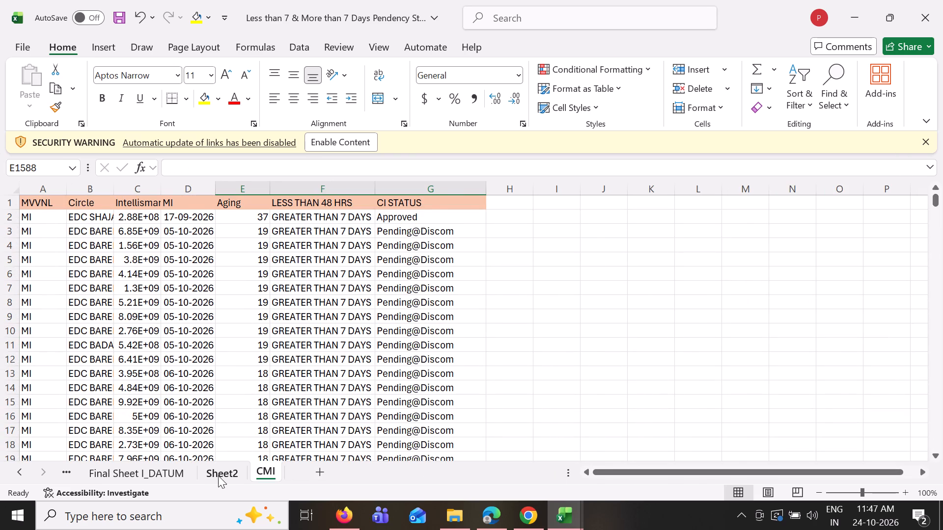
scroll(421, 322, "up", 11)
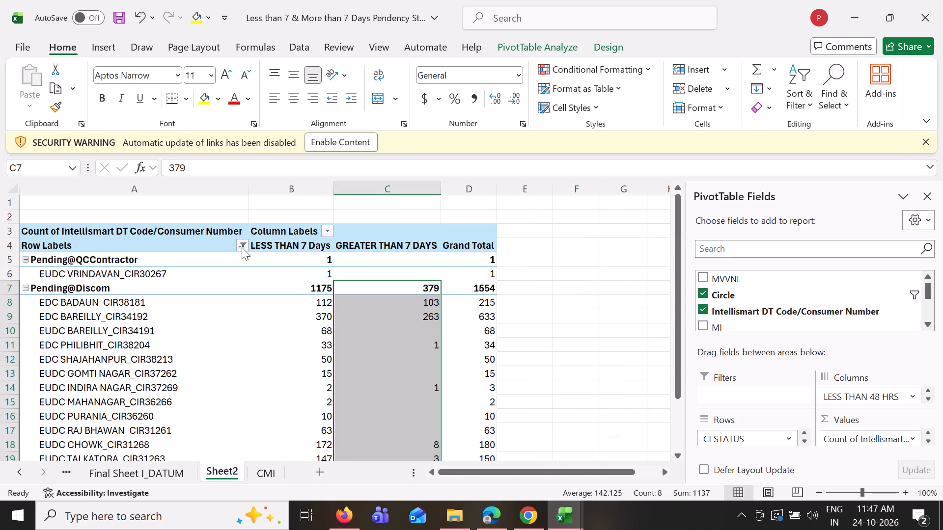
left_click(242, 247)
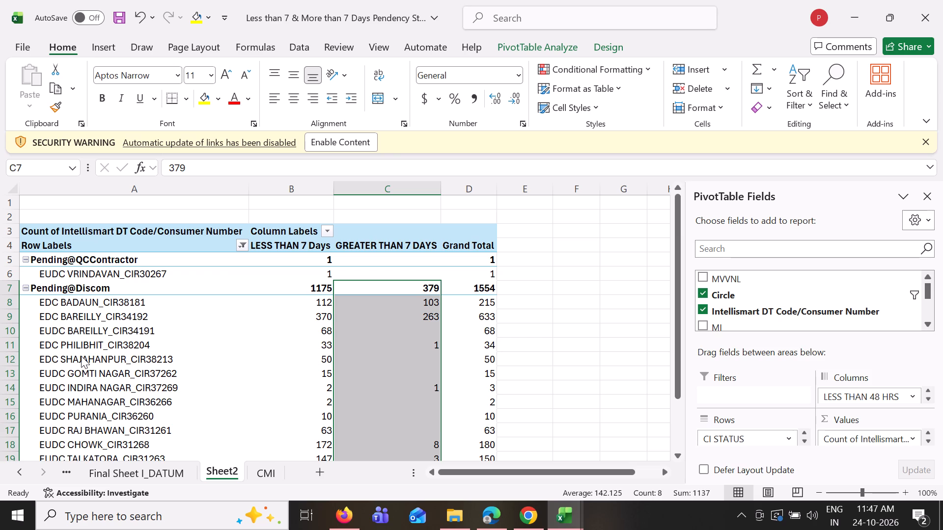
Select the whole I_DATUM pendency table on the summary sheet, from its title row down to the Grand Total row.
left_click(258, 352)
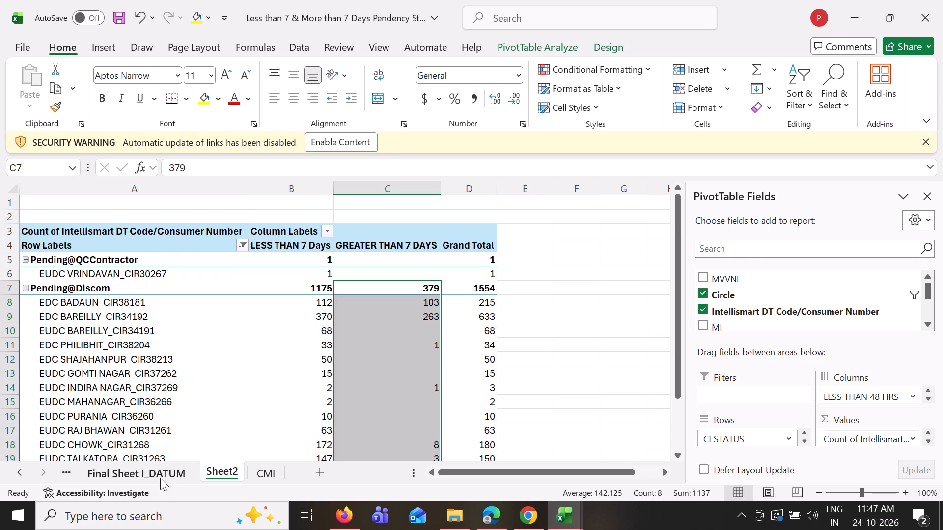
left_click(160, 476)
double_click(27, 474)
left_click(191, 475)
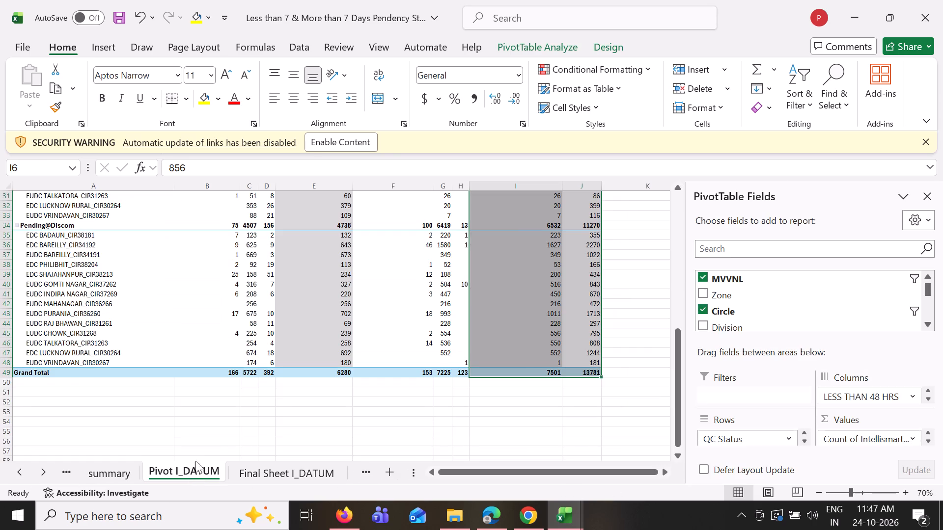
scroll(372, 368, "up", 1)
left_click(104, 478)
scroll(329, 342, "up", 2)
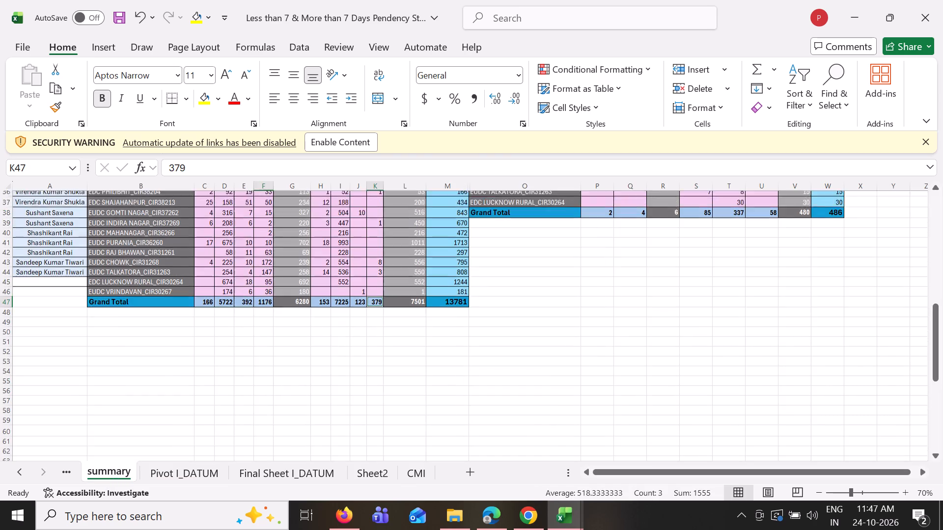
scroll(329, 341, "up", 15)
left_click(313, 195)
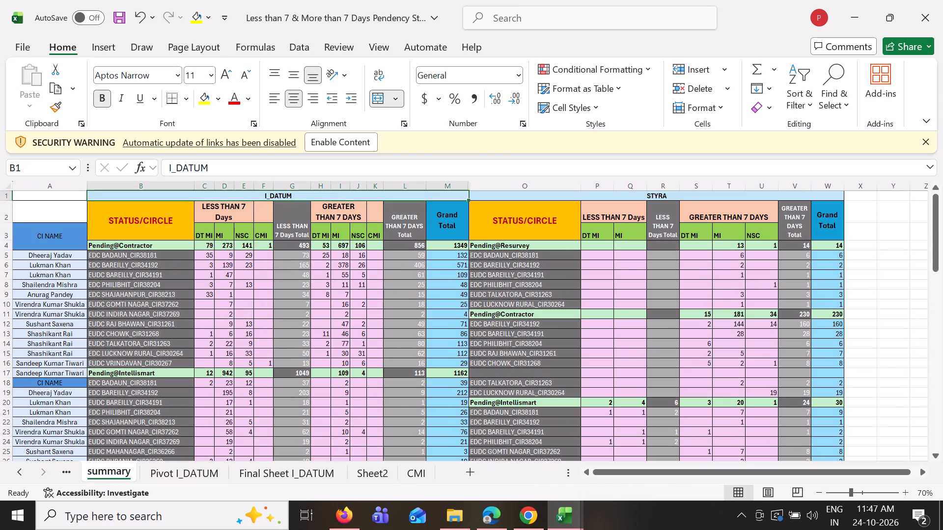
key("ctrl+shift+Down")
key("ctrl+shift+Down")
key("ctrl+shift+Down")
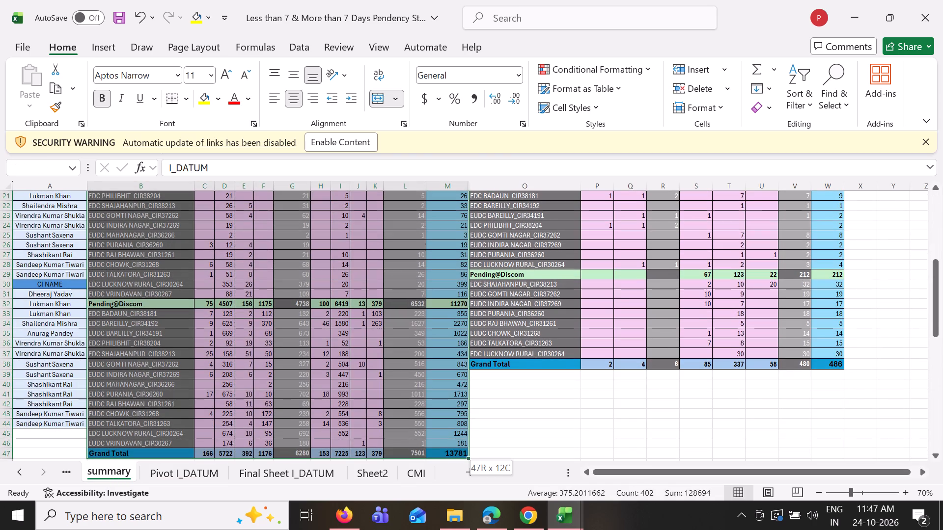